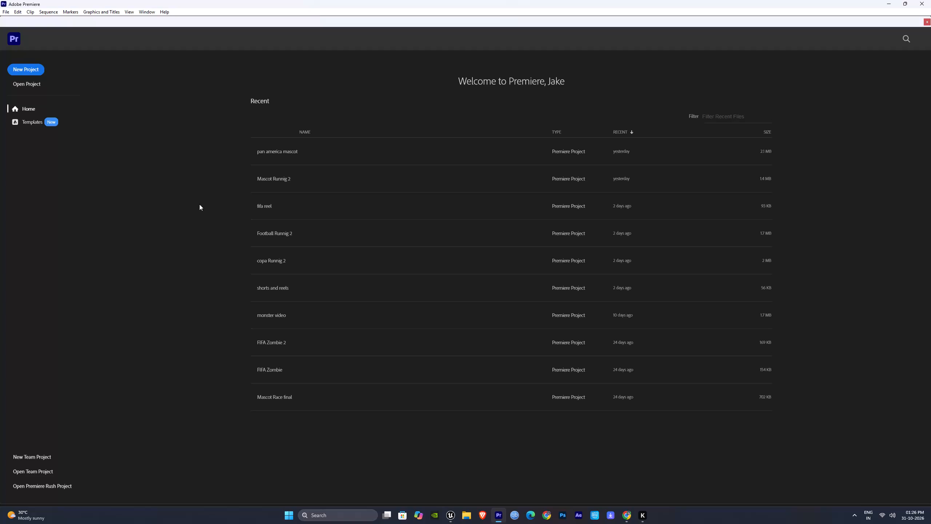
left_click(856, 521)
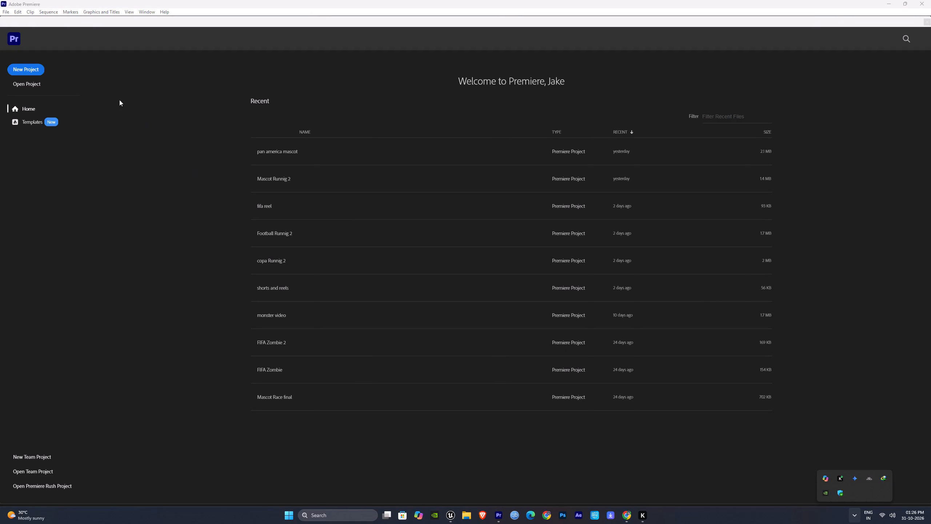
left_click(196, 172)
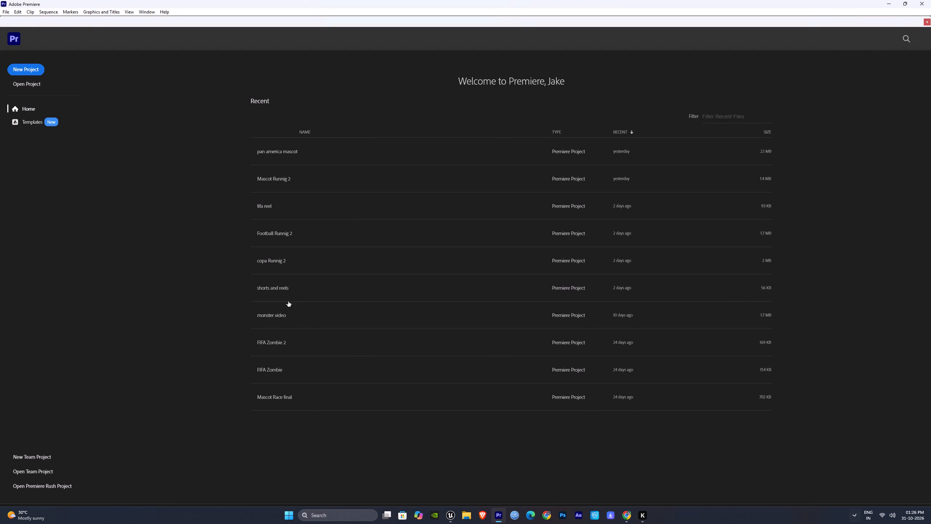
Open the existing "monster video" project from the recent projects.
left_click(301, 318)
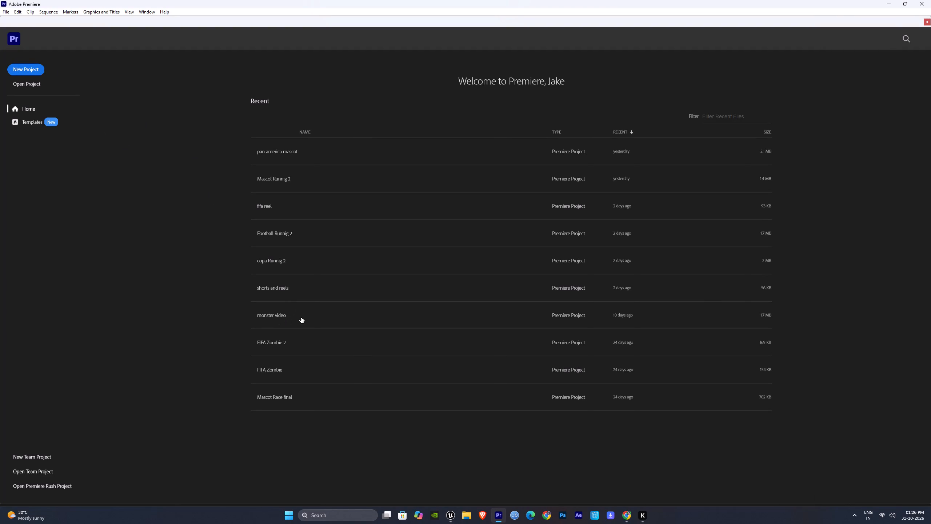
left_click(301, 318)
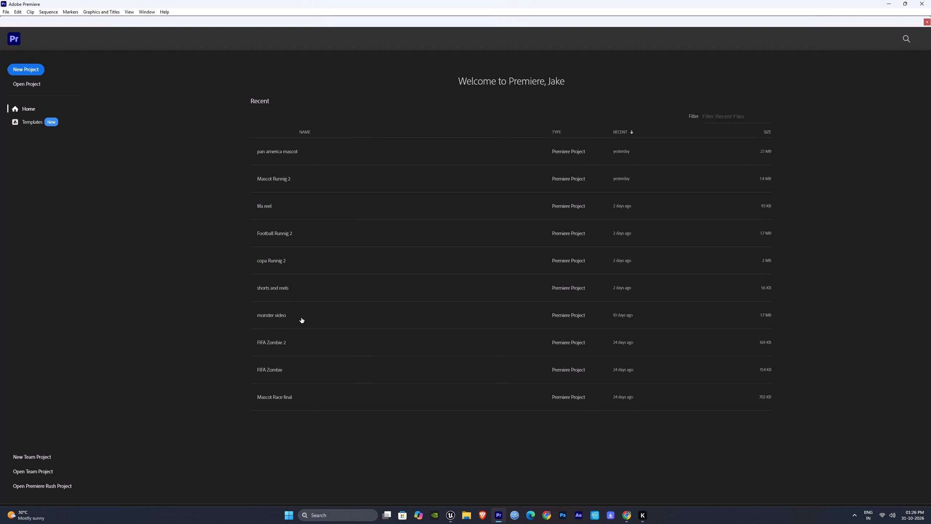
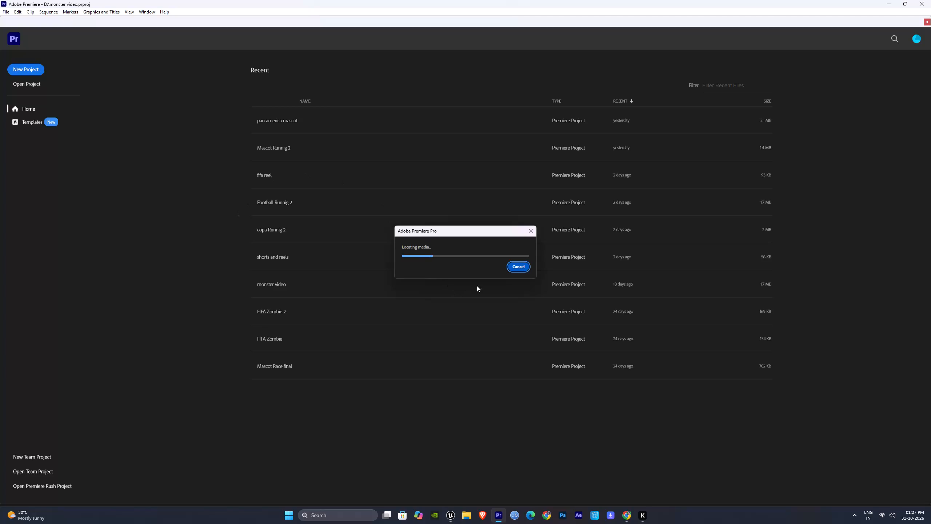
Cancel the search for the project's media and continue opening the "monster video" project.
left_click(524, 267)
left_click(686, 402)
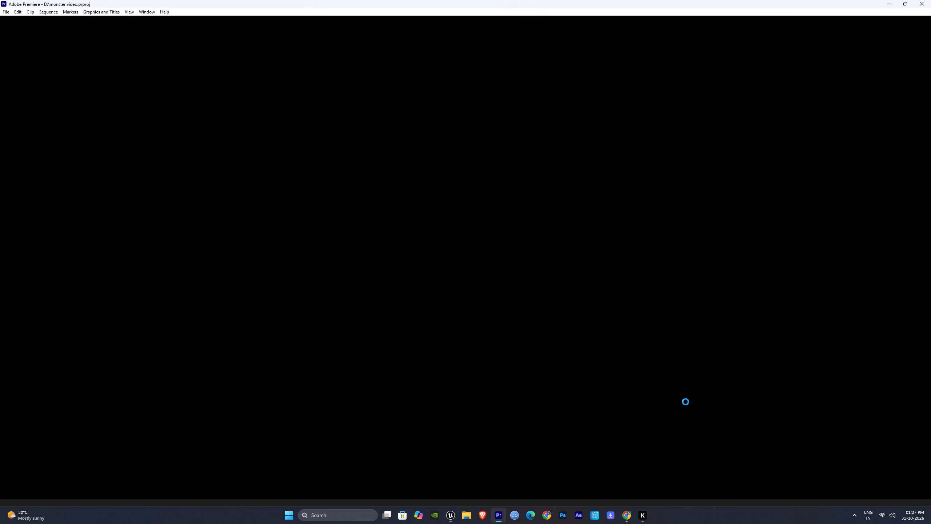
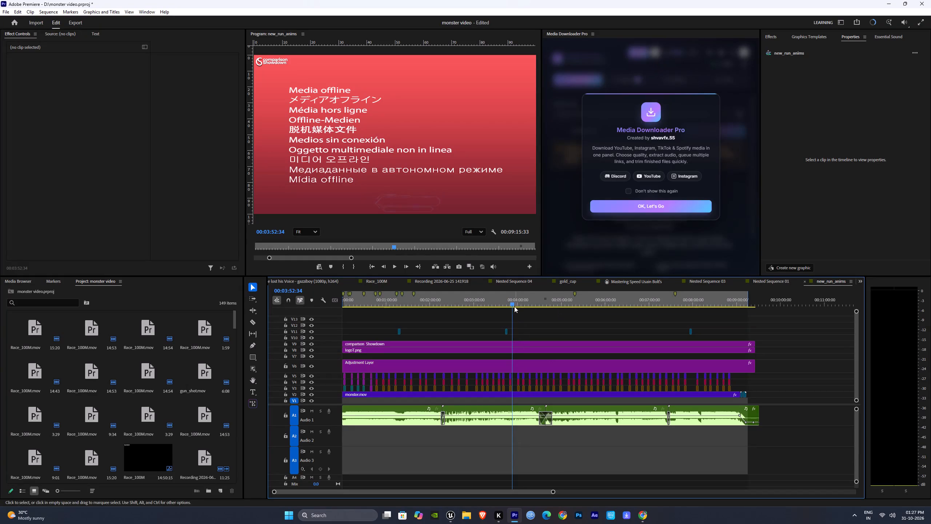
Play the new_run_anims sequence at several points to review its picture and sound, adjusting the system volume.
left_click(513, 302)
key("space")
left_click_drag(553, 493, 674, 470)
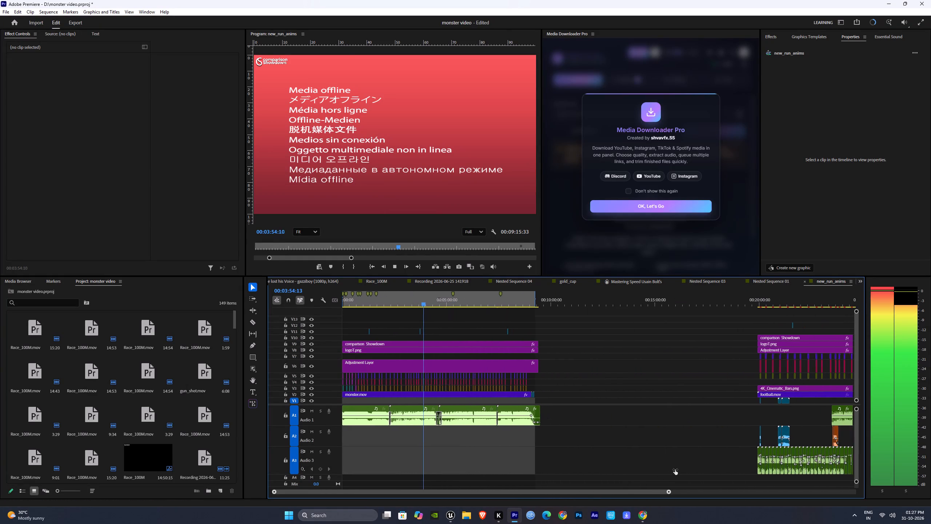
key("space")
left_click(460, 301)
left_click(888, 516)
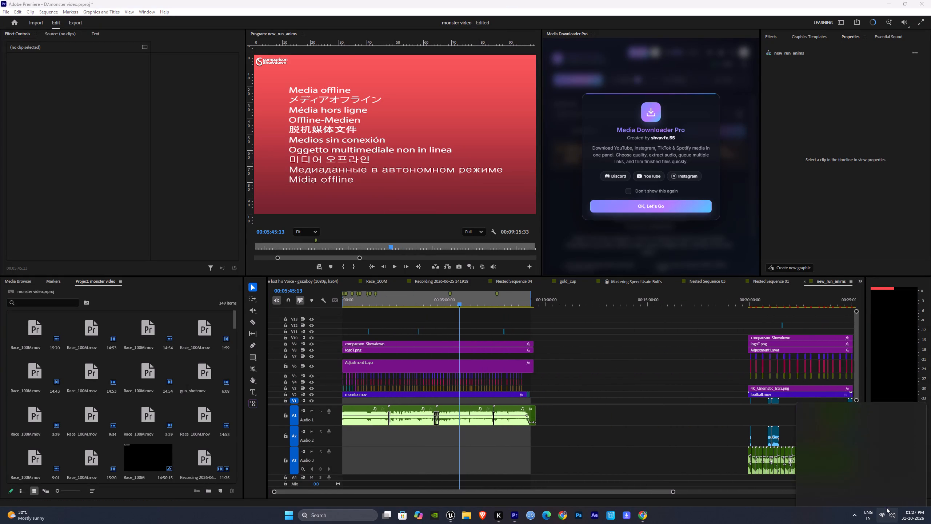
left_click_drag(860, 476, 839, 475)
left_click(600, 377)
key("space")
left_click(605, 374)
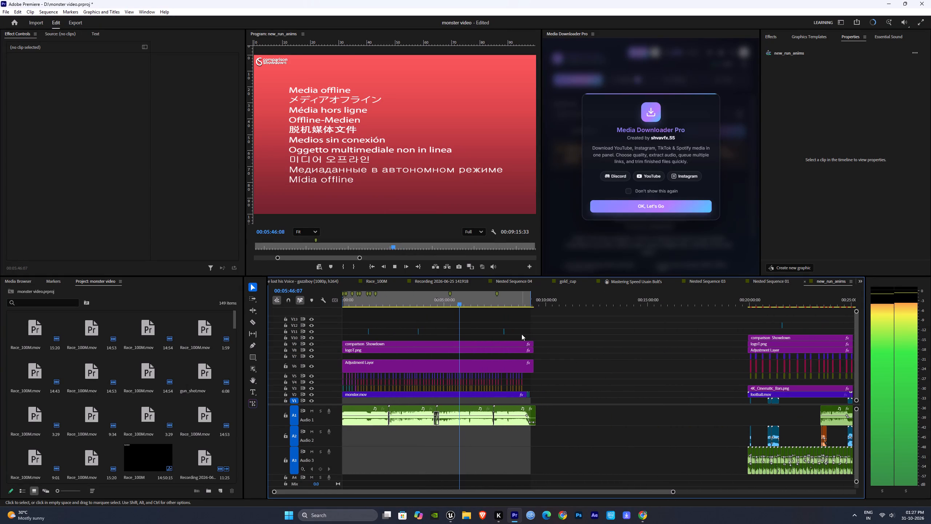
left_click(485, 298)
key("space")
left_click(508, 302)
key("space")
left_click_drag(490, 302, 391, 305)
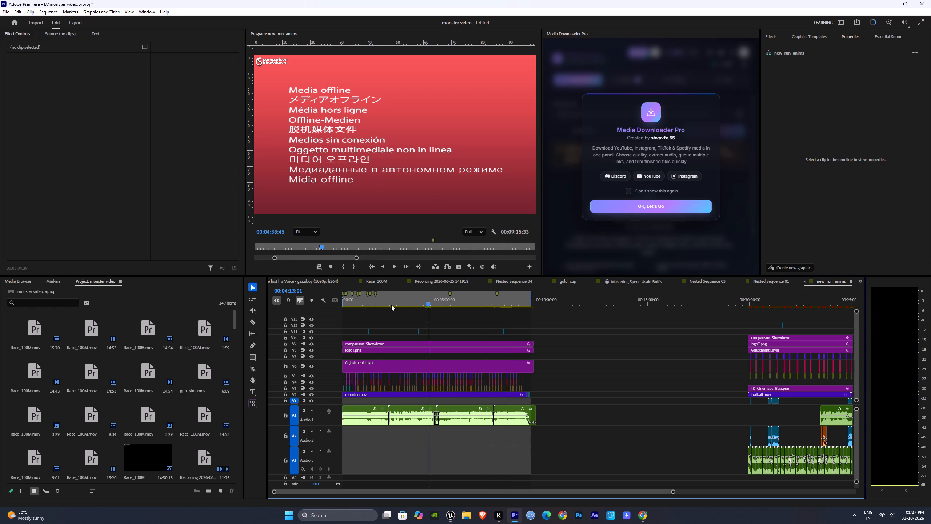
left_click_drag(391, 305, 377, 307)
key("space")
left_click_drag(365, 301, 346, 304)
key("space")
left_click(886, 521)
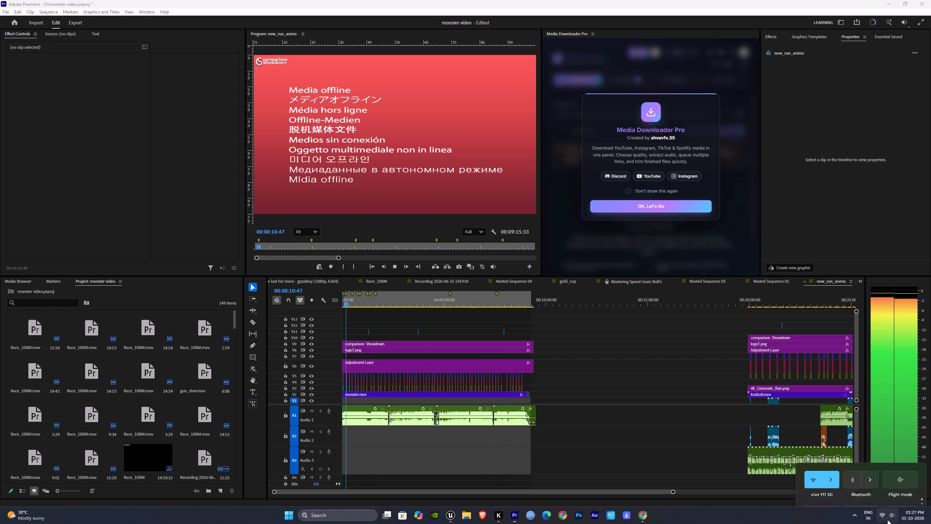
left_click(856, 473)
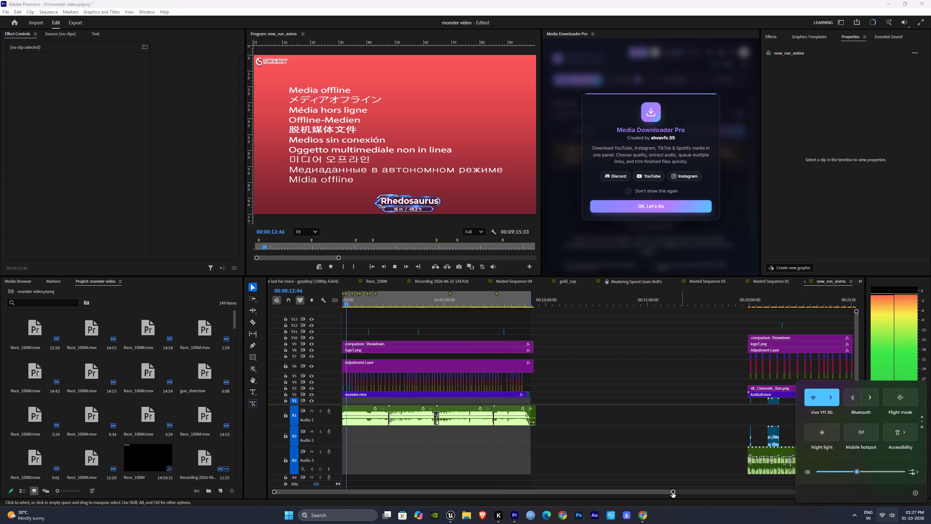
left_click_drag(672, 492, 630, 492)
key("space")
Import hulk_sq.mov from the "hulku re" folder on drive D into the project.
left_click_drag(236, 317, 240, 489)
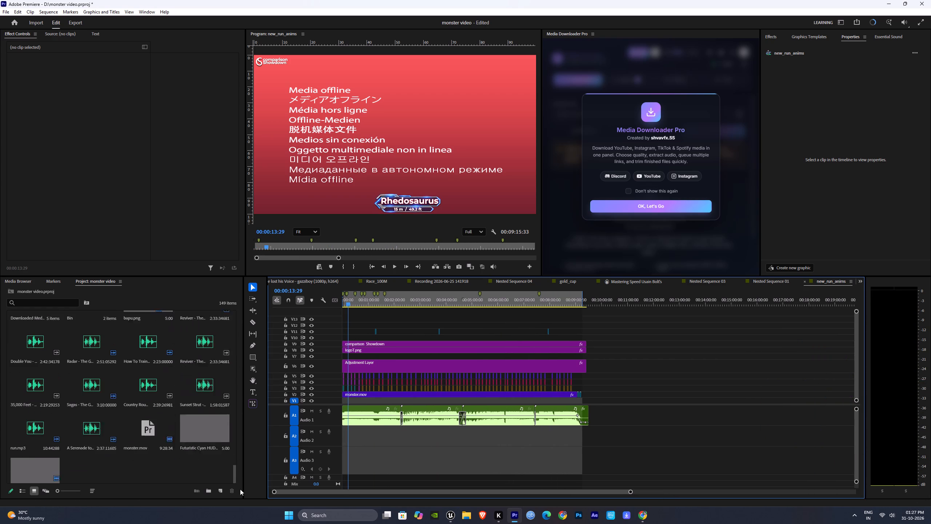
left_click_drag(240, 489, 240, 497)
left_click(176, 472)
left_click(176, 472)
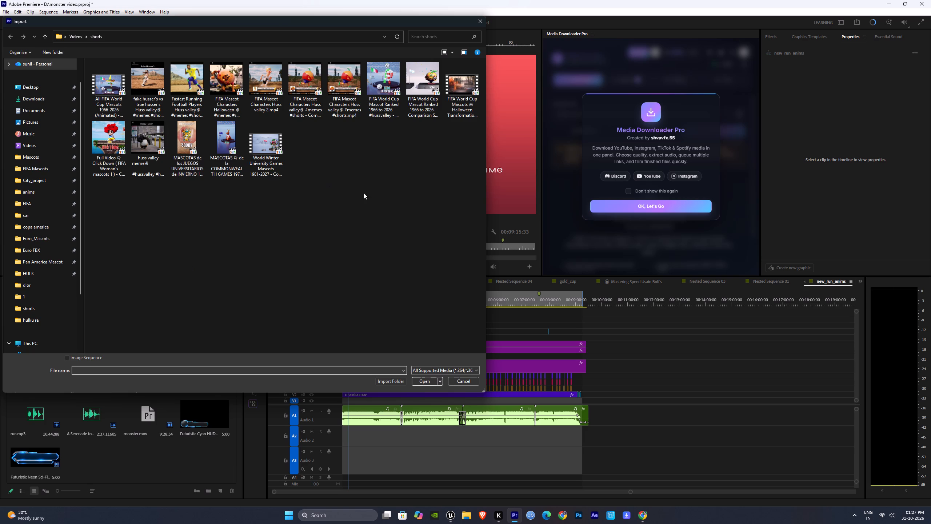
left_click(37, 323)
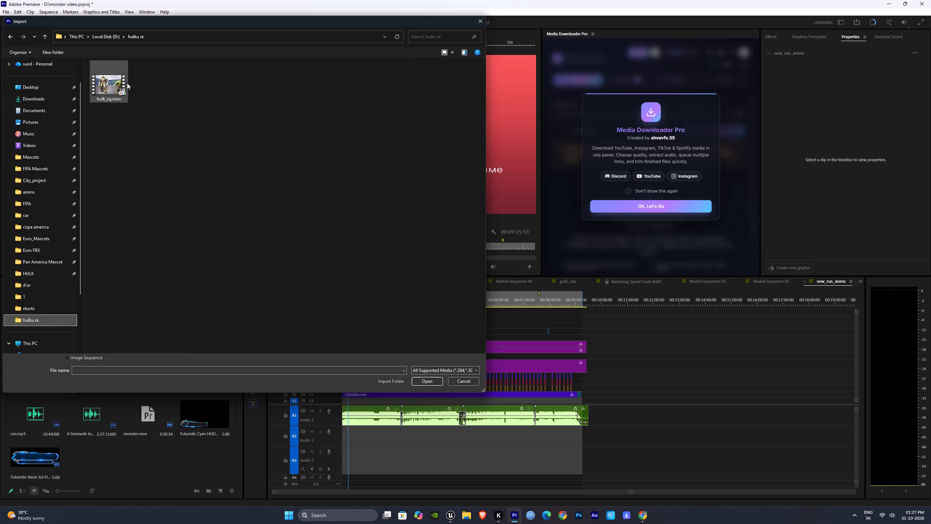
double_click(115, 82)
left_click(149, 451)
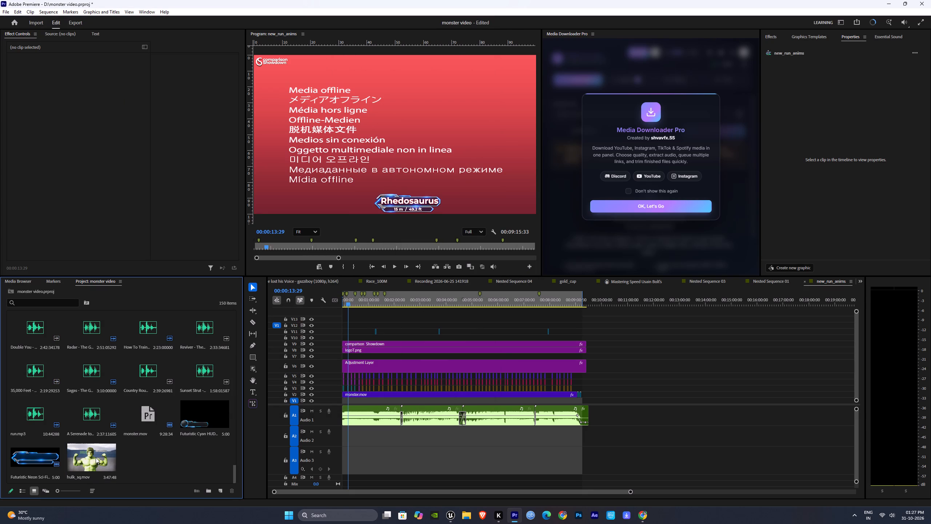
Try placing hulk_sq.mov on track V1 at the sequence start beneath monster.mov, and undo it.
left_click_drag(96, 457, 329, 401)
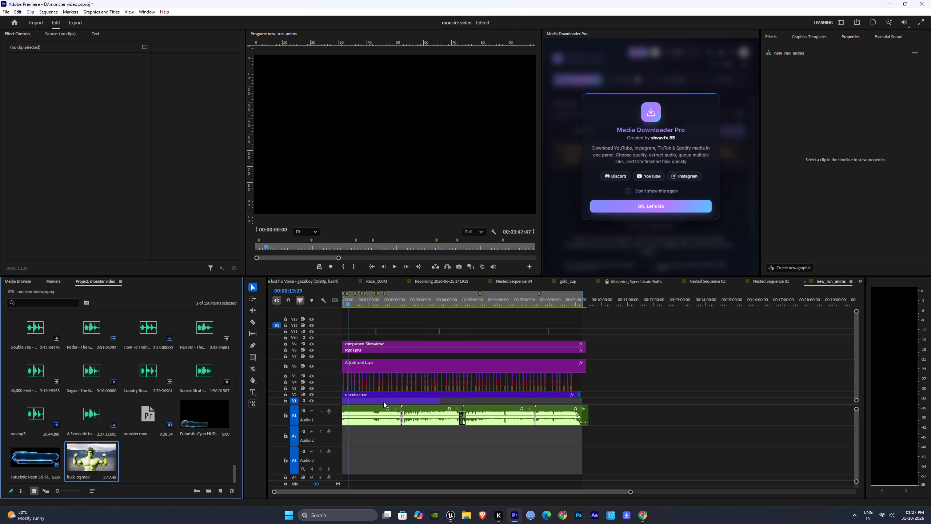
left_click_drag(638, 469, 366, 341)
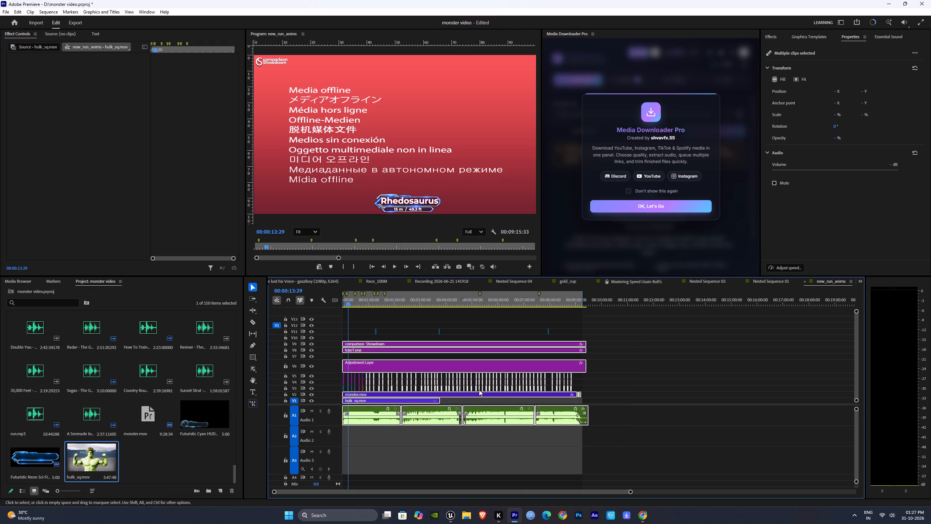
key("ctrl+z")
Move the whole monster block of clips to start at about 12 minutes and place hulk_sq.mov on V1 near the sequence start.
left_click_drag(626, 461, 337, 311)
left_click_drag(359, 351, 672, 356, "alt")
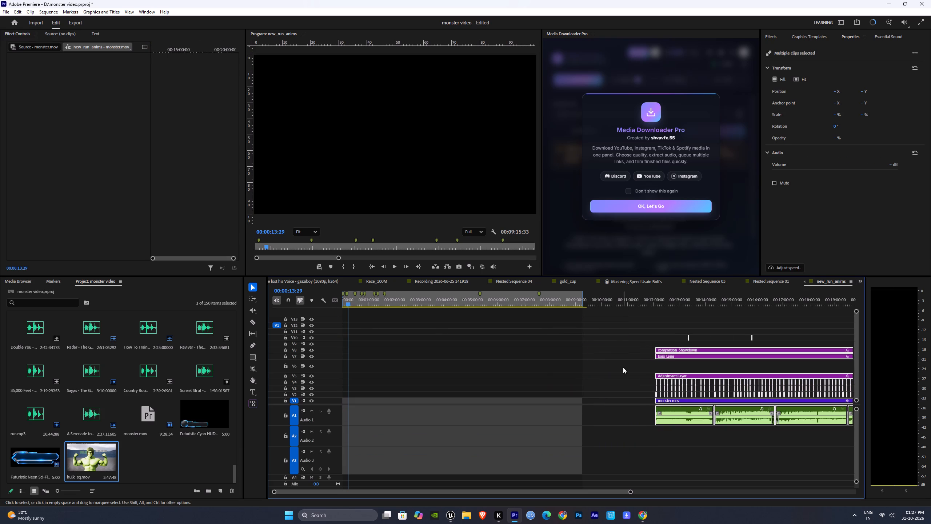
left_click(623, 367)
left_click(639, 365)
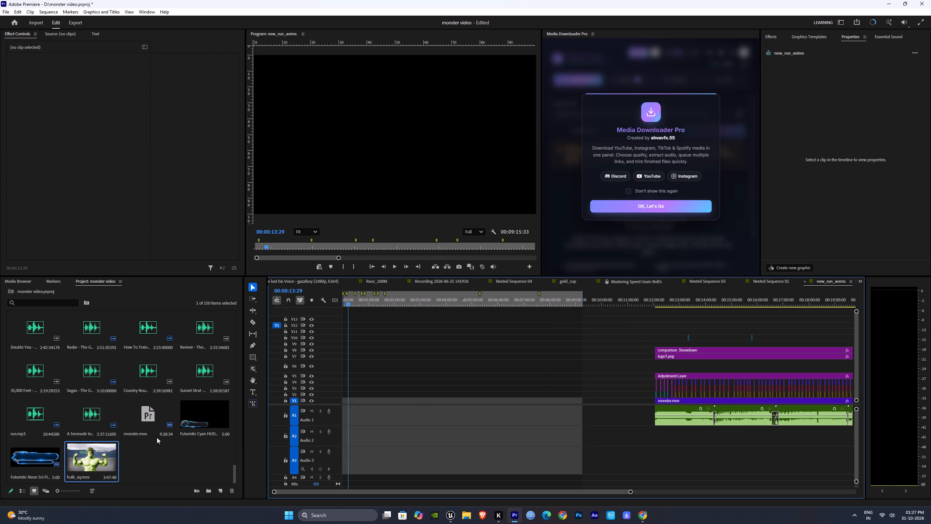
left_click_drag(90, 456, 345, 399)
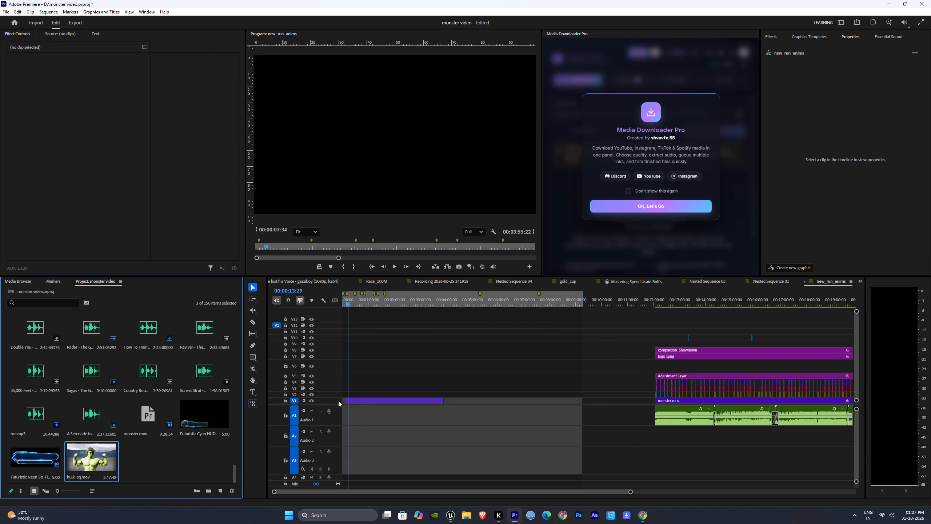
Increase the height of video track V1 and reduce the height of audio tracks A1 and A2.
scroll(324, 398, "down", 2, "alt")
scroll(330, 398, "up", 4, "alt")
scroll(330, 411, "down", 2, "alt")
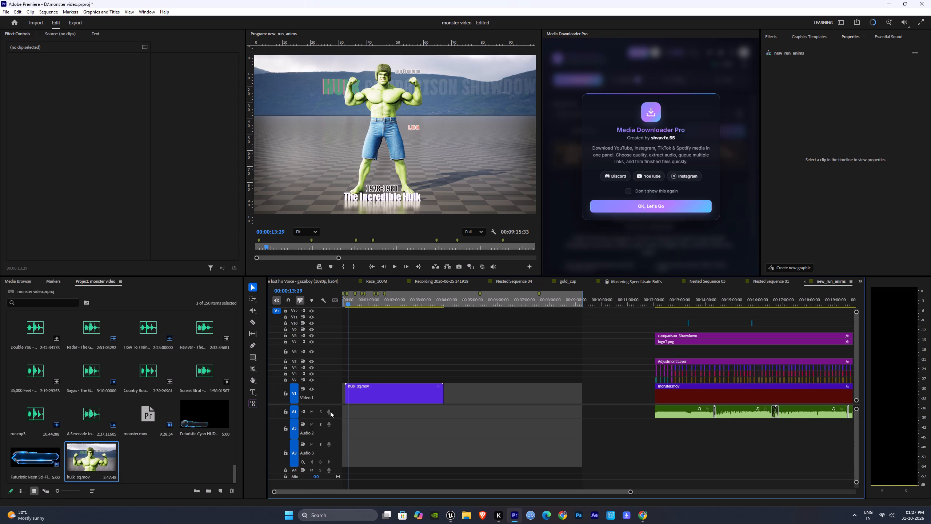
scroll(330, 411, "down", 1, "alt")
left_click(337, 422)
scroll(337, 422, "down", 3, "alt")
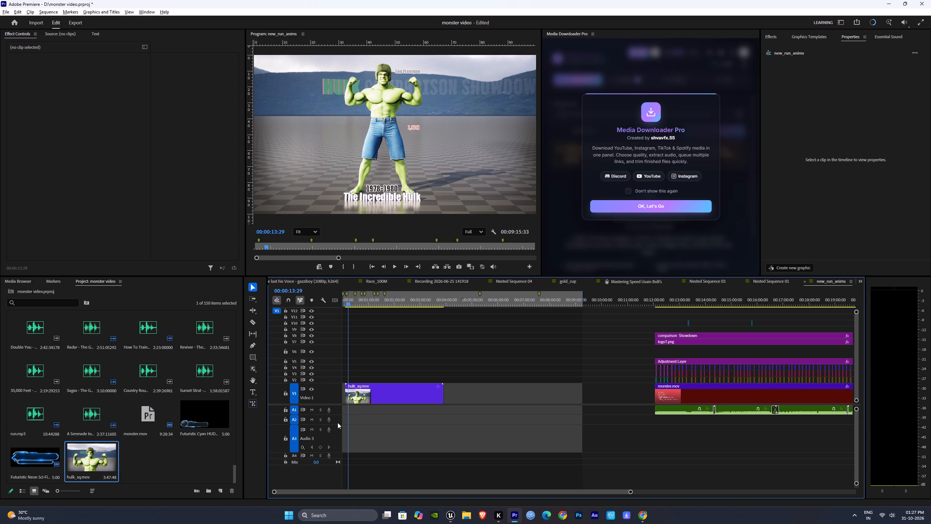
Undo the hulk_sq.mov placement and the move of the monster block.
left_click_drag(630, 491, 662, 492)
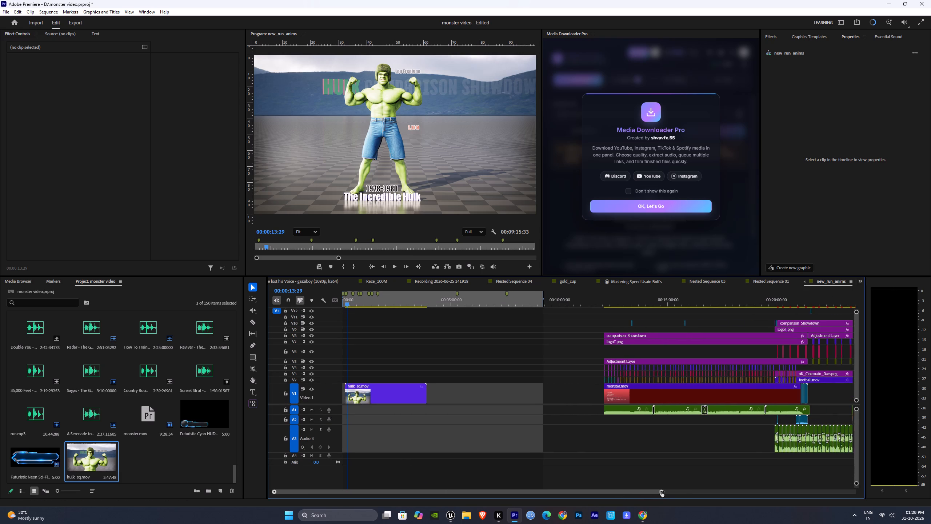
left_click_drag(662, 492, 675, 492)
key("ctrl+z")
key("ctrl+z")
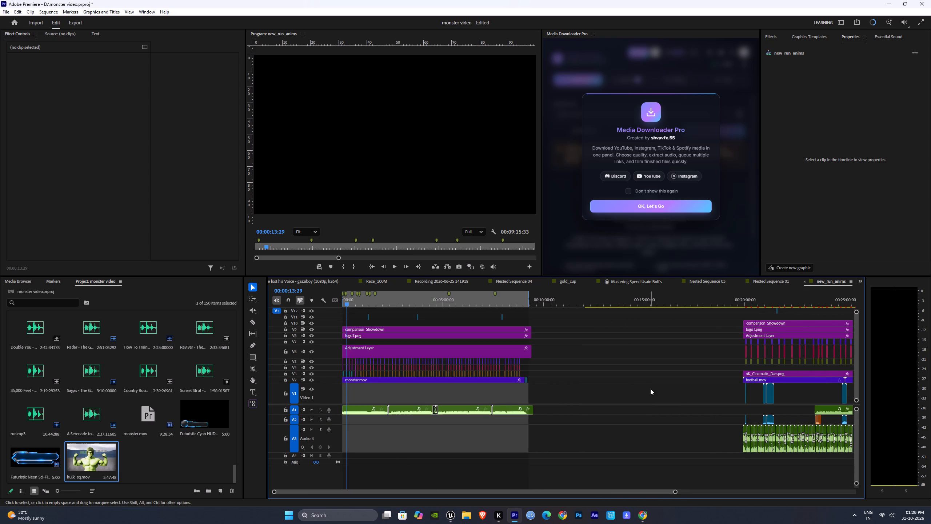
Move the whole monster block of clips to start at about 00:10:08 and copy it back to the sequence start.
left_click_drag(601, 414, 283, 295)
left_click_drag(371, 352, 572, 353)
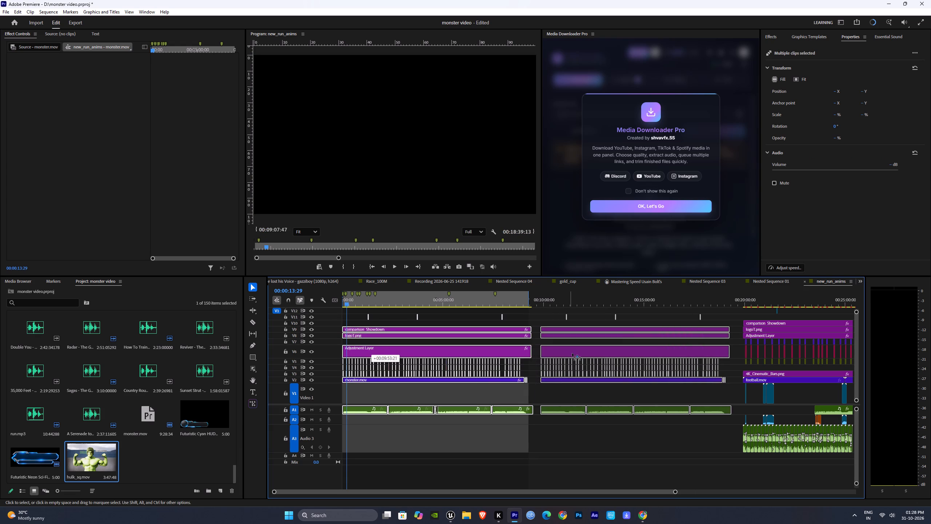
left_click_drag(572, 353, 575, 353)
left_click_drag(615, 355, 357, 351, "alt")
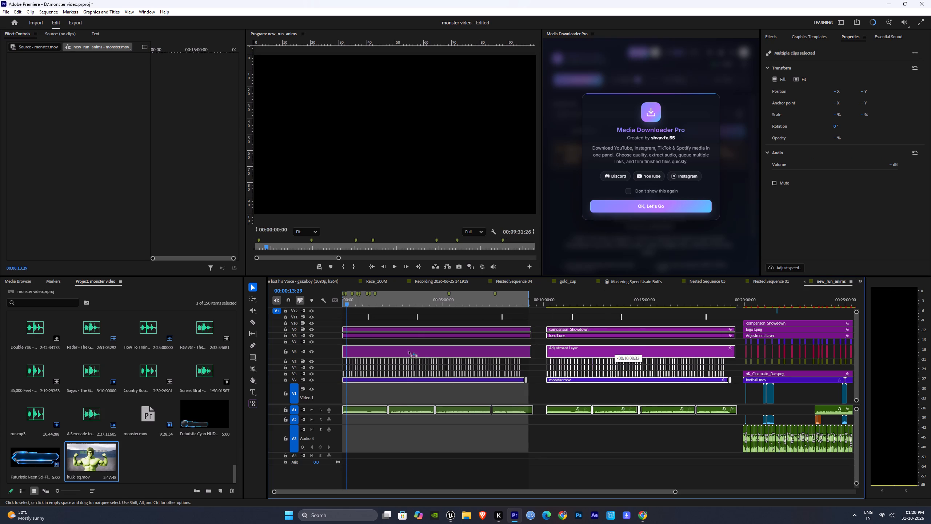
left_click(515, 463)
left_click(560, 463)
Delete the monster.mov clip from the block at the sequence start.
left_click_drag(676, 493, 672, 493)
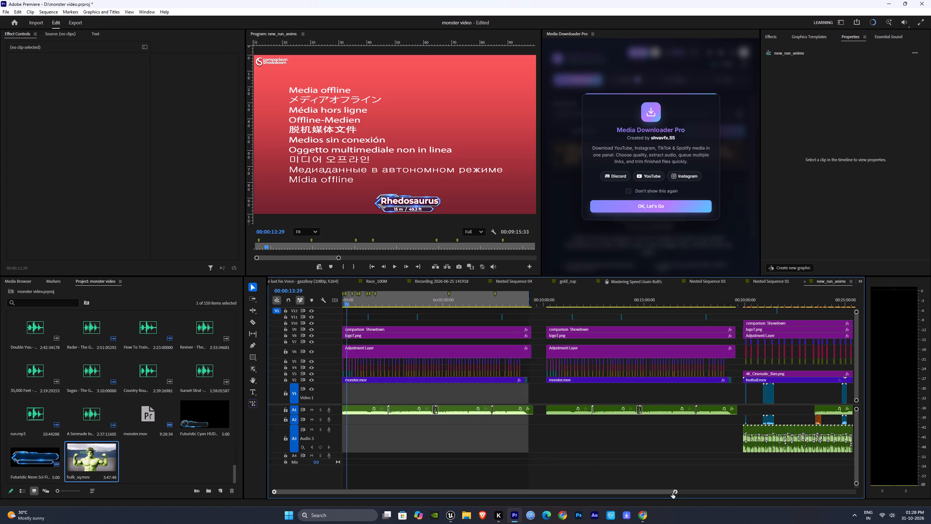
left_click_drag(672, 493, 546, 489)
left_click_drag(775, 390, 737, 382)
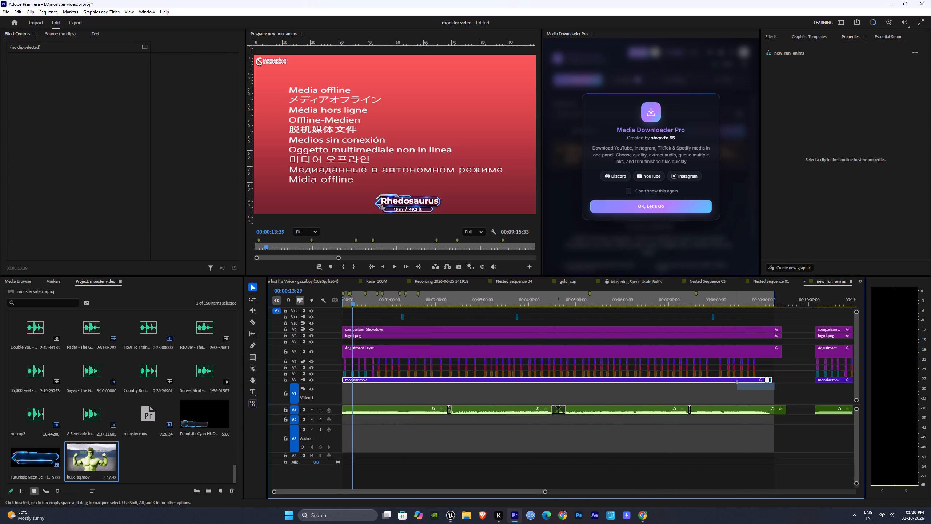
left_click_drag(737, 382, 718, 383)
left_click(708, 390)
left_click(702, 378)
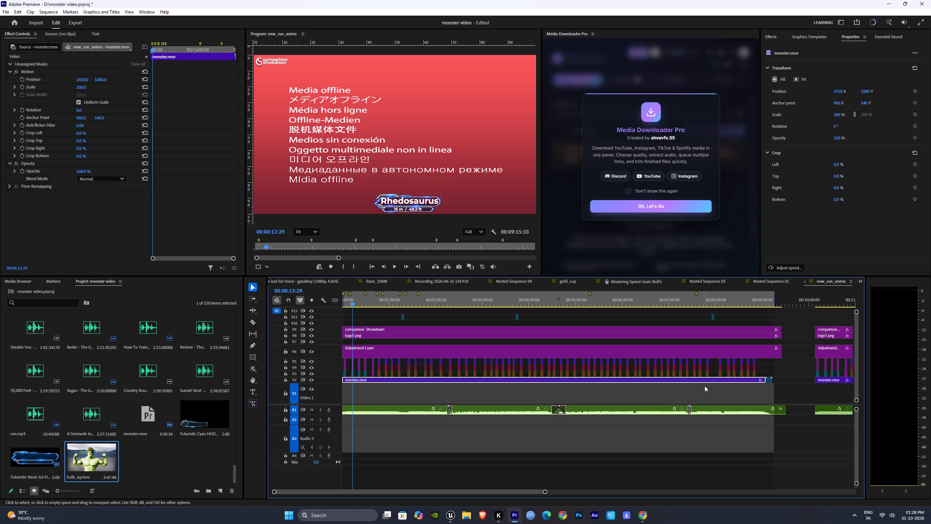
key("Delete")
Place hulk_sq.mov on track V1 at the very start of the sequence.
left_click(142, 461)
left_click_drag(98, 462, 356, 392)
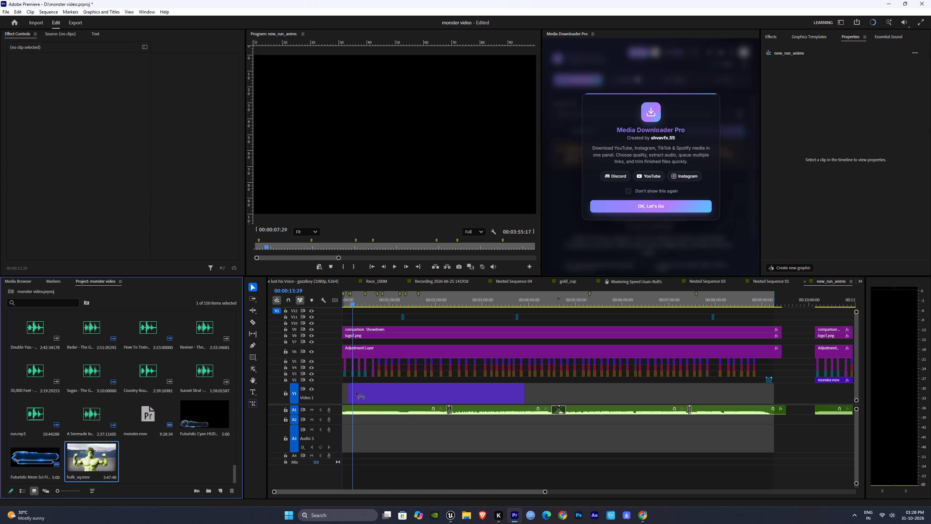
left_click_drag(356, 392, 333, 393)
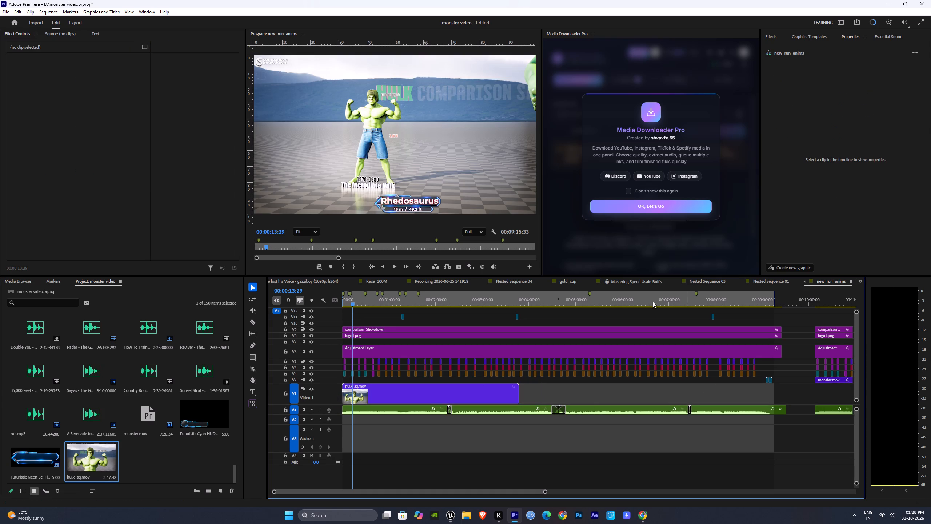
Set the sequence's Out point at the end of the hulk_sq.mov clip, about 00:03:47.
left_click_drag(774, 297, 516, 316)
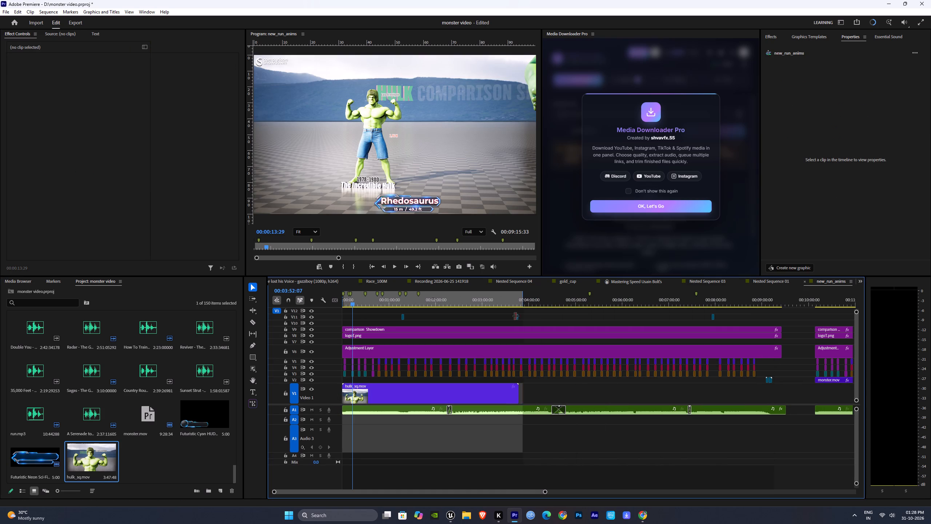
left_click_drag(516, 316, 520, 318)
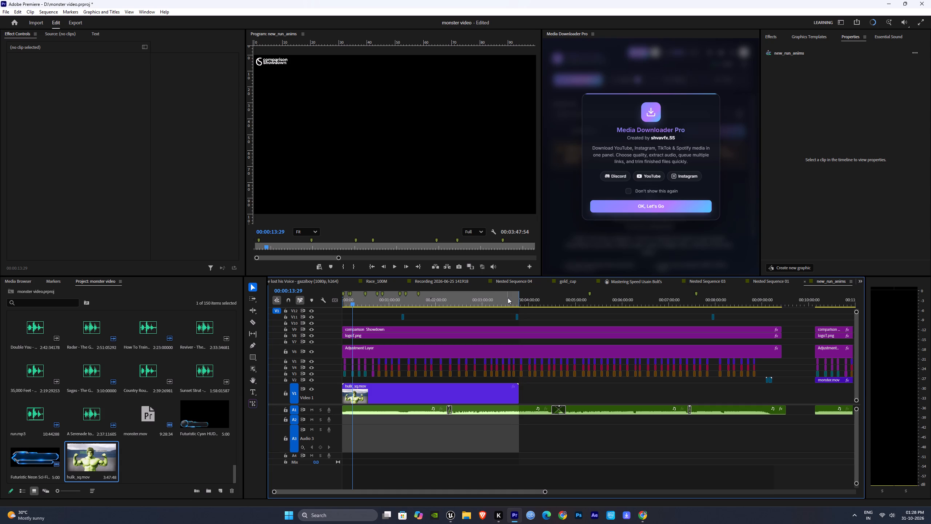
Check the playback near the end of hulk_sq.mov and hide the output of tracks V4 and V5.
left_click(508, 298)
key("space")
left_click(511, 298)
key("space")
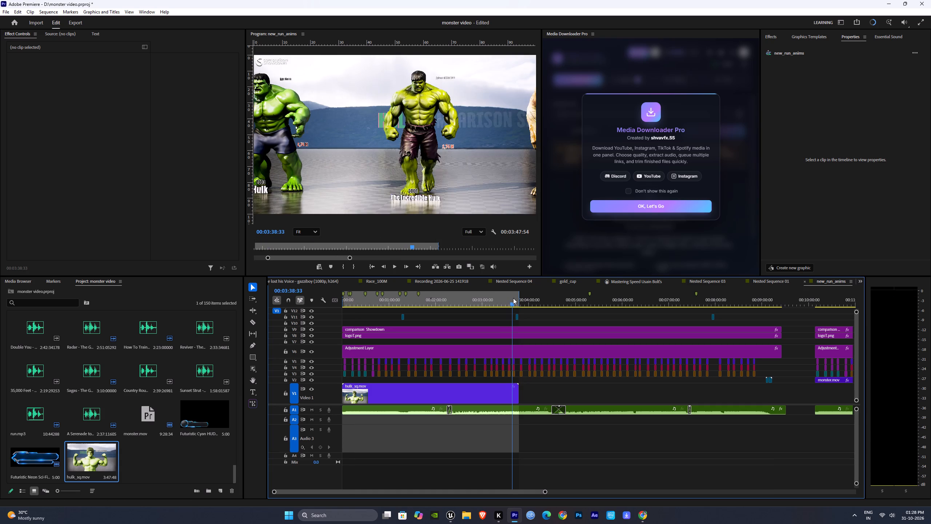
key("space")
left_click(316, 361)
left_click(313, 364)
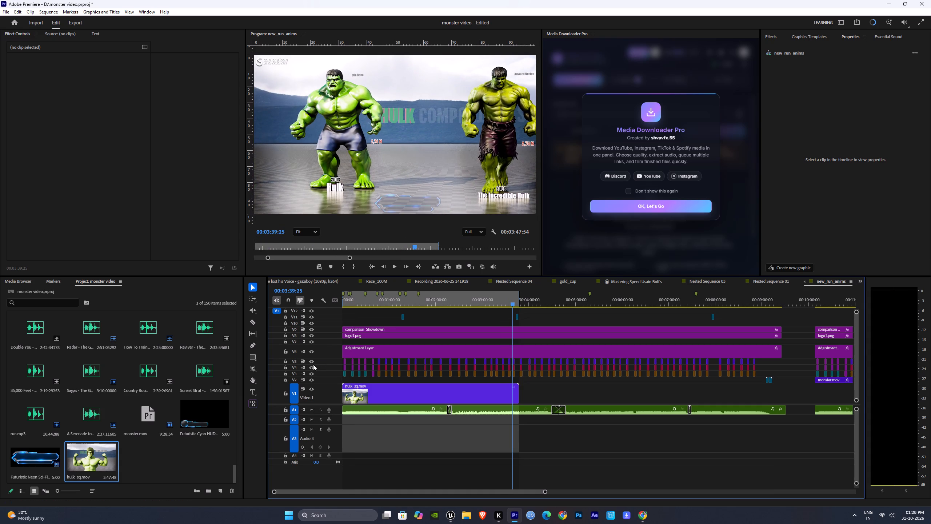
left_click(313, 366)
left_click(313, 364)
Play from the sequence start, hide the output of track V3 and turn tracks V4 and V5 back on.
key("space")
left_click_drag(404, 302, 322, 307)
key("space")
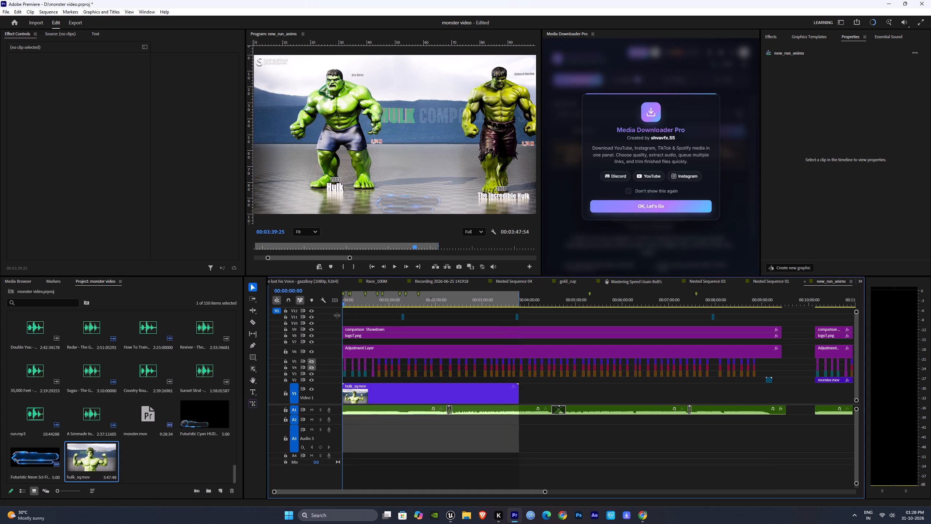
left_click_drag(546, 493, 460, 482)
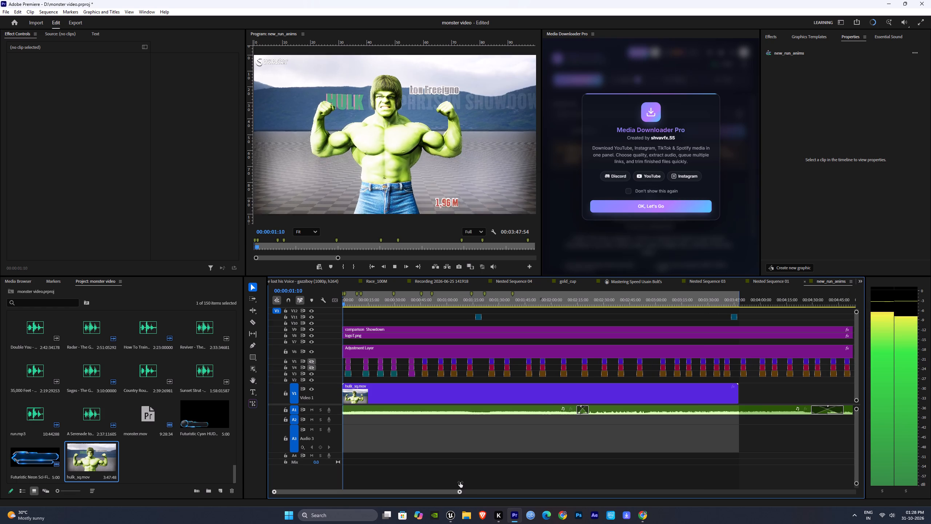
left_click_drag(460, 482, 485, 482)
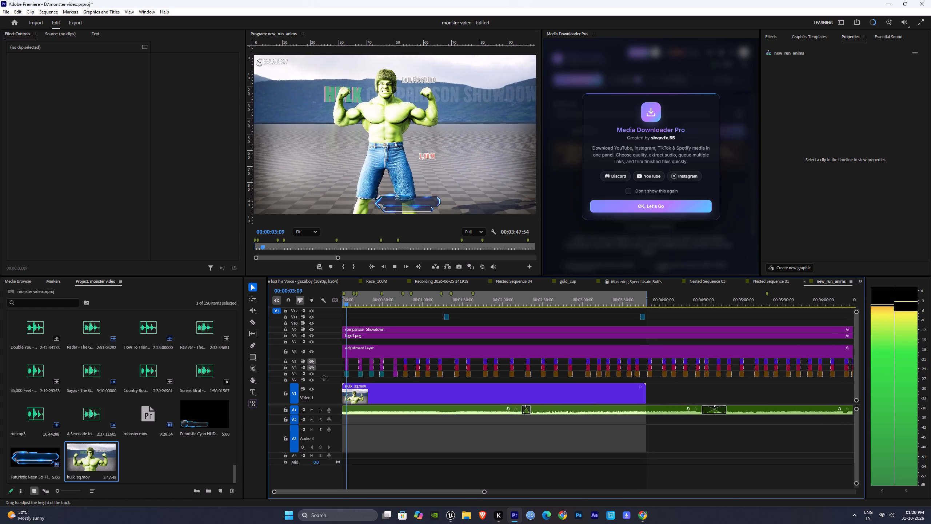
left_click(311, 374)
left_click(313, 367)
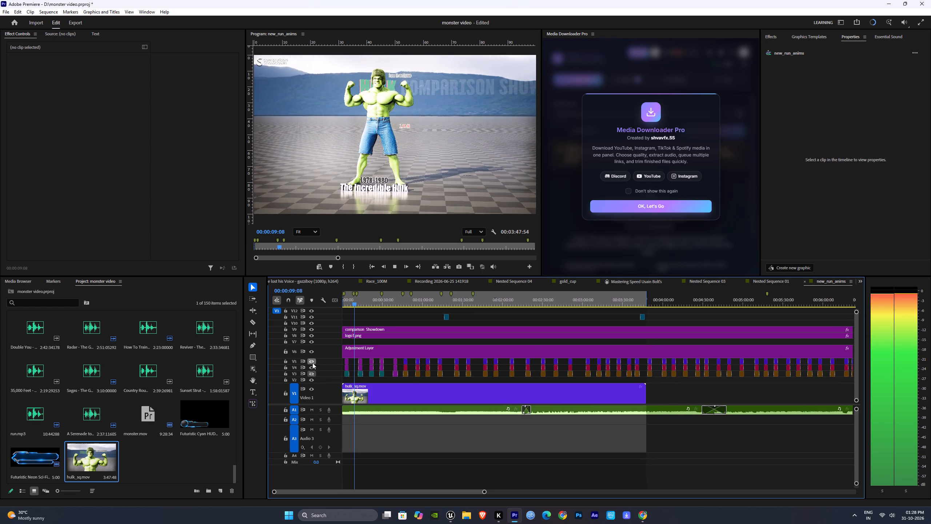
left_click(312, 363)
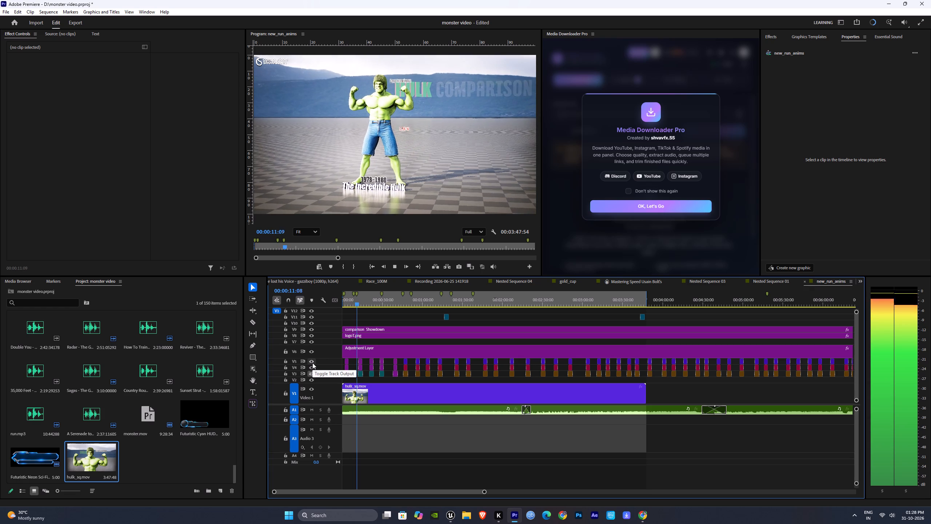
Stop playback, hide the output of track V5, and enlarge the Program monitor.
key("space")
left_click(312, 363)
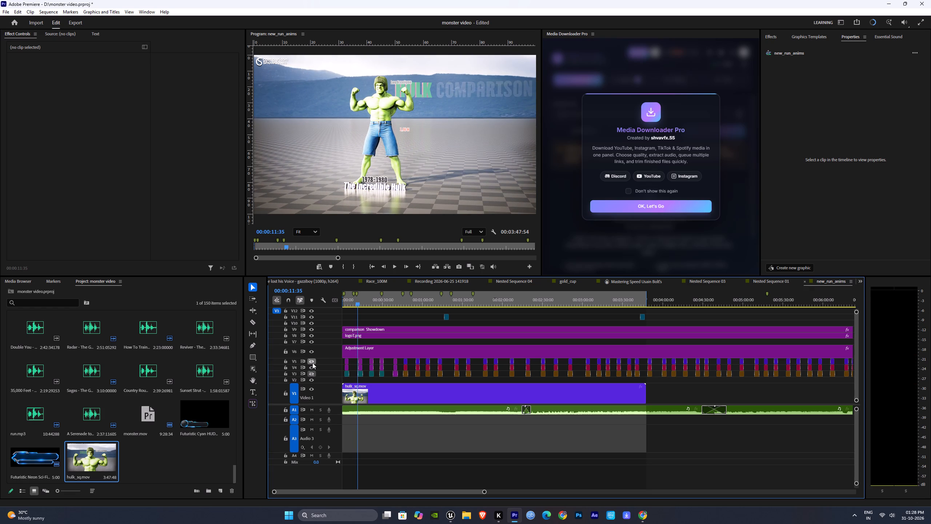
left_click_drag(245, 58, 169, 74)
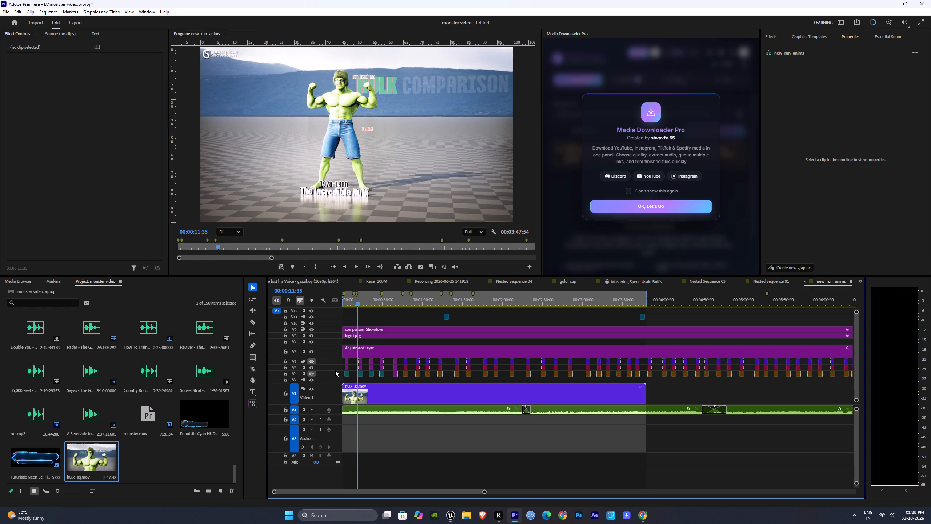
Compare the frame near 00:00:03 with and without the Basilisco title, and leave track V4's output hidden.
scroll(333, 367, "up", 3, "alt")
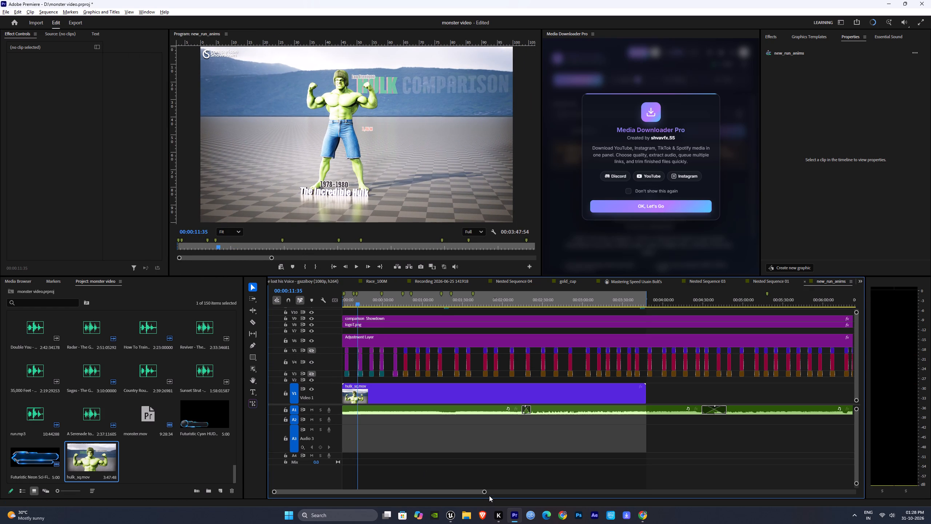
left_click_drag(483, 493, 339, 487)
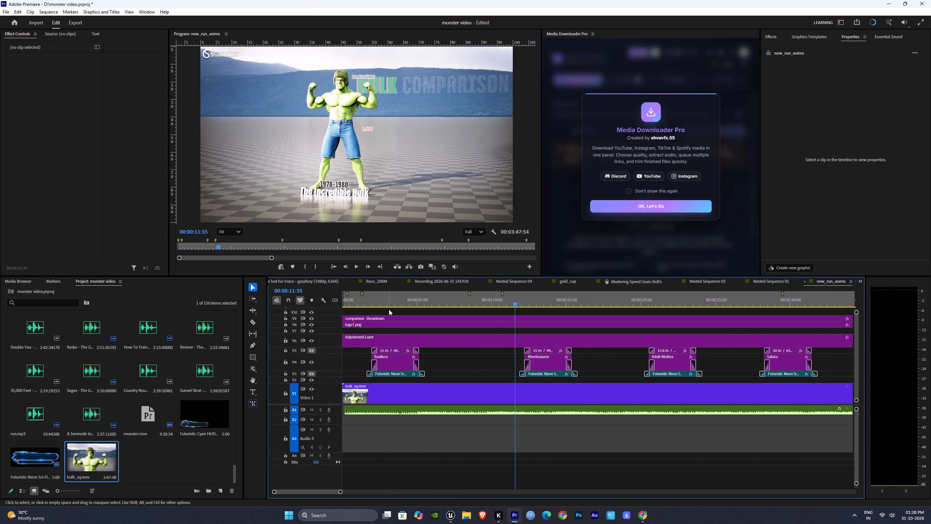
left_click(391, 304)
scroll(393, 370, "up", 3, "alt")
left_click(390, 367)
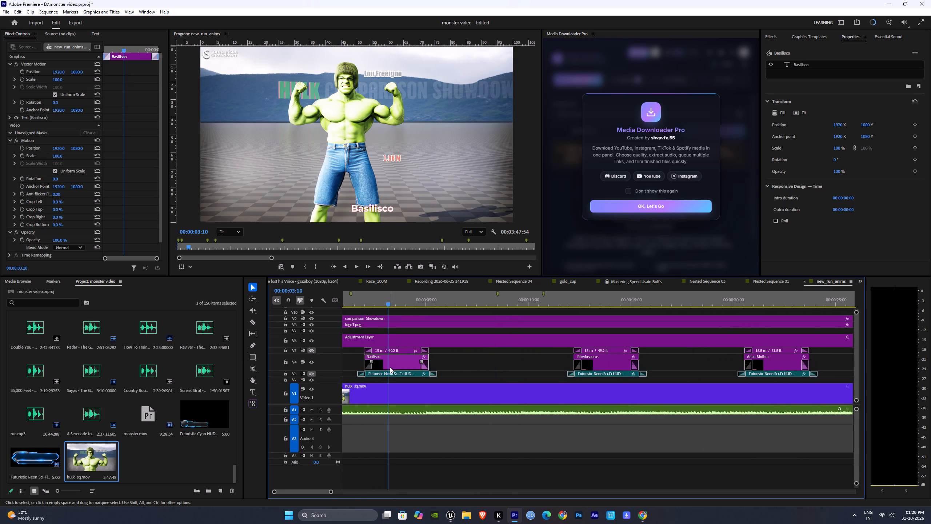
left_click(311, 362)
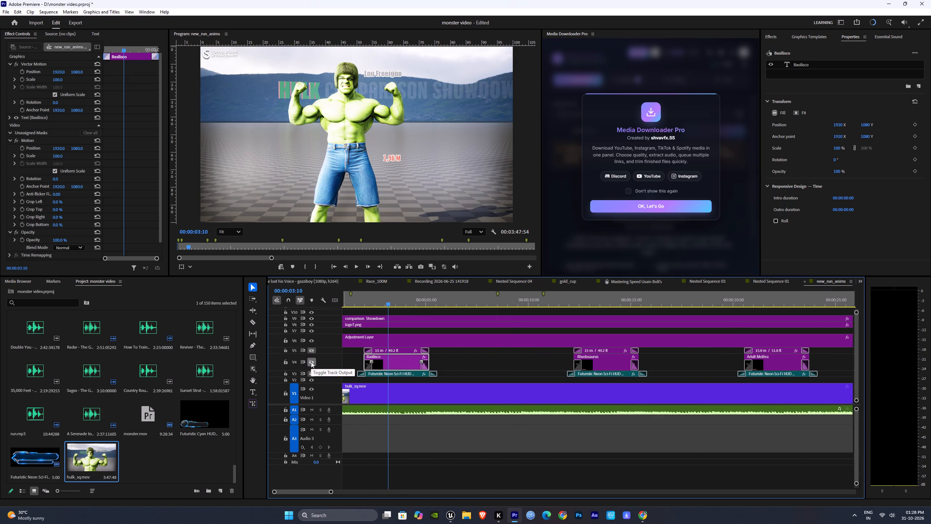
left_click(311, 362)
left_click(312, 365)
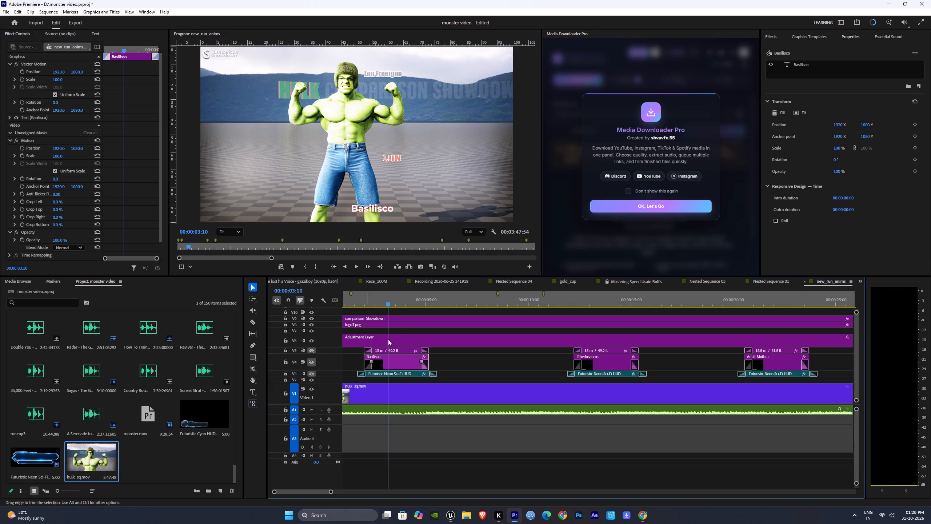
left_click(389, 301)
left_click(310, 359)
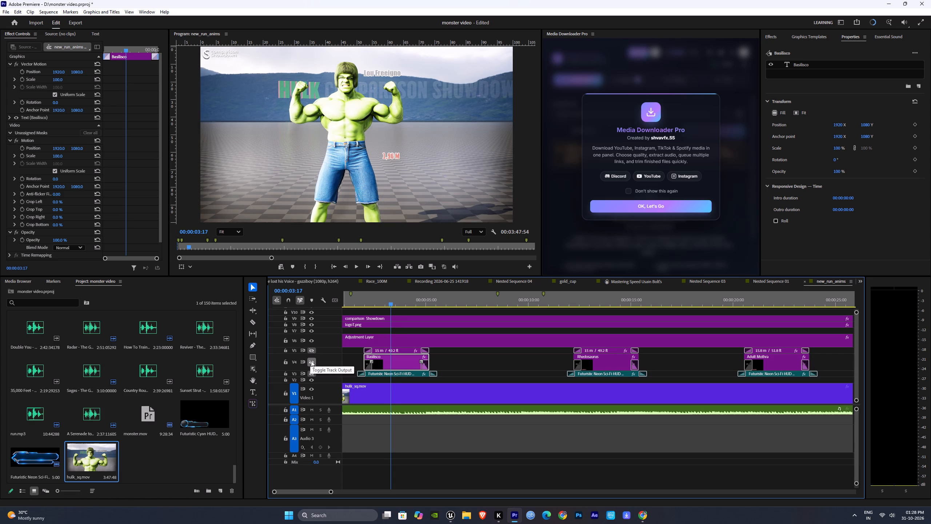
left_click(313, 365)
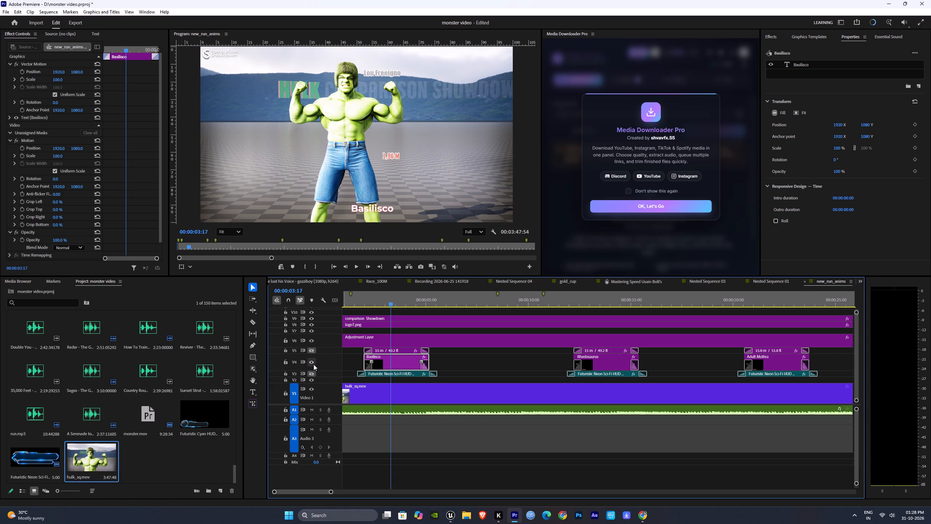
left_click(313, 364)
Review the footage from about 00:00:12 to 00:00:26 and compare it with track V6's adjustment layer off and on.
scroll(472, 374, "down", 6, "alt")
left_click(481, 295)
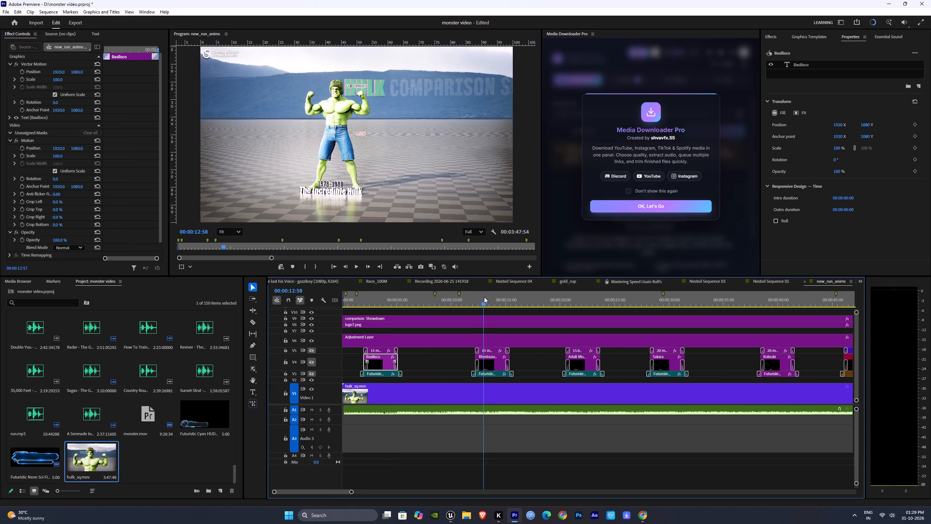
key("space")
left_click_drag(490, 297, 576, 299)
key("space")
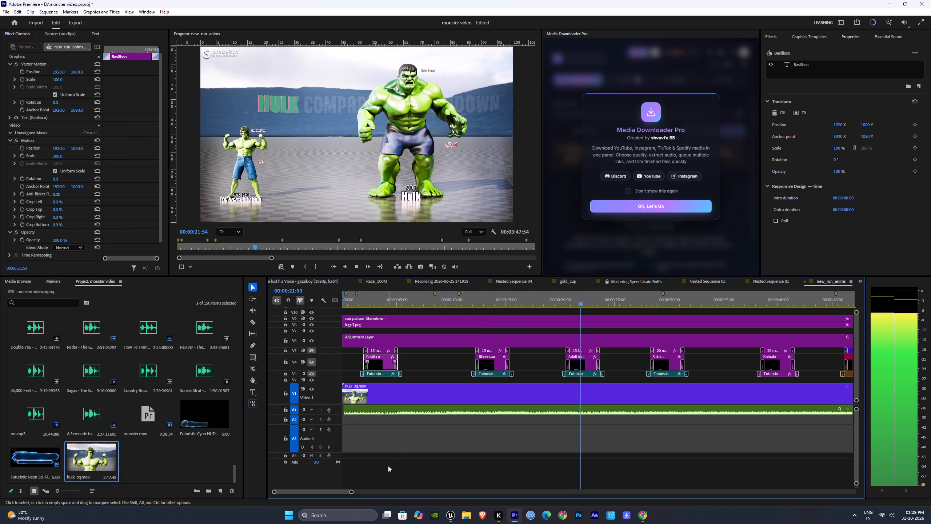
left_click_drag(350, 492, 365, 488)
left_click(314, 340)
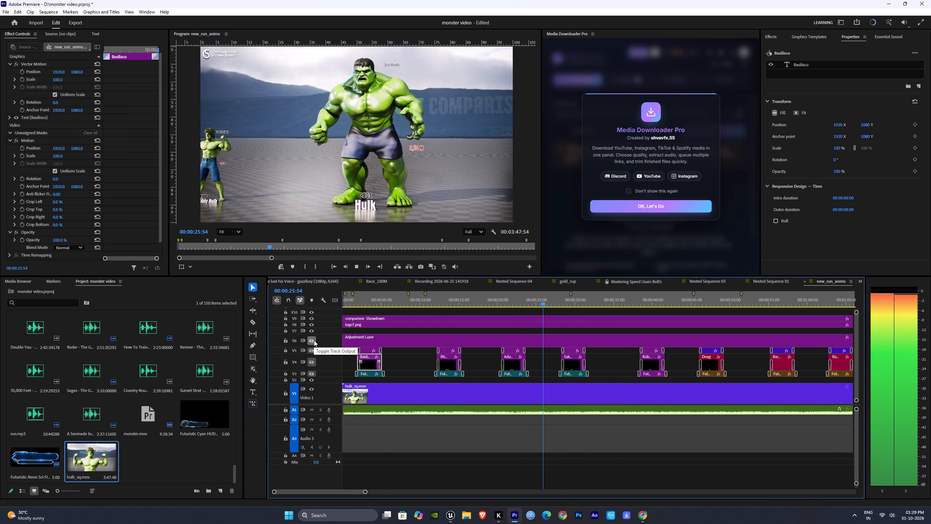
key("space")
left_click(315, 340)
Remove the Lumetri Color effect from the adjustment layer on track V6.
left_click(416, 341)
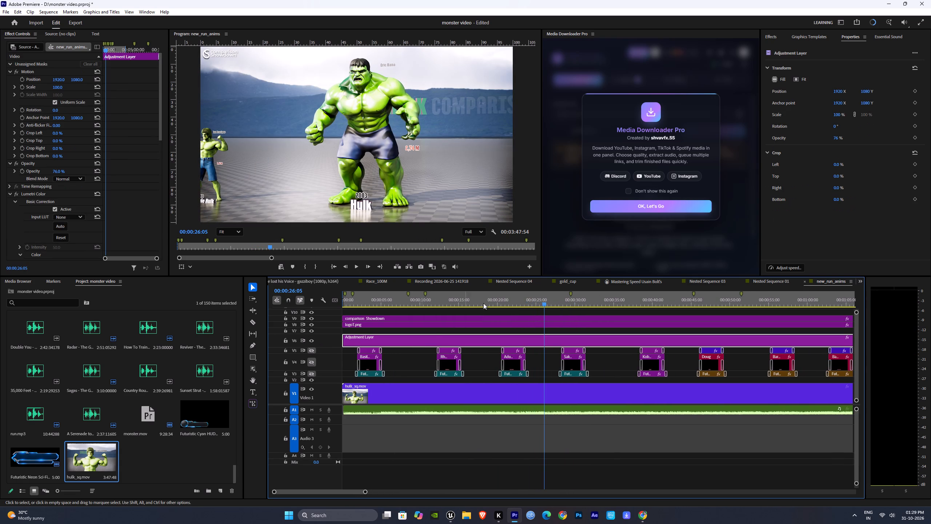
left_click(38, 195)
key("Delete")
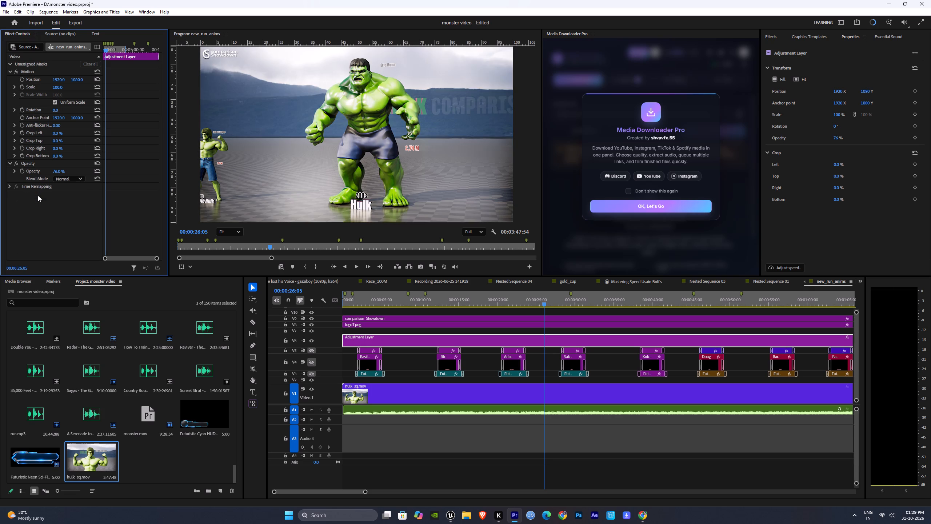
Close the Media Downloader Pro panel and bring up the Effects list.
left_click(642, 203)
left_click(775, 37)
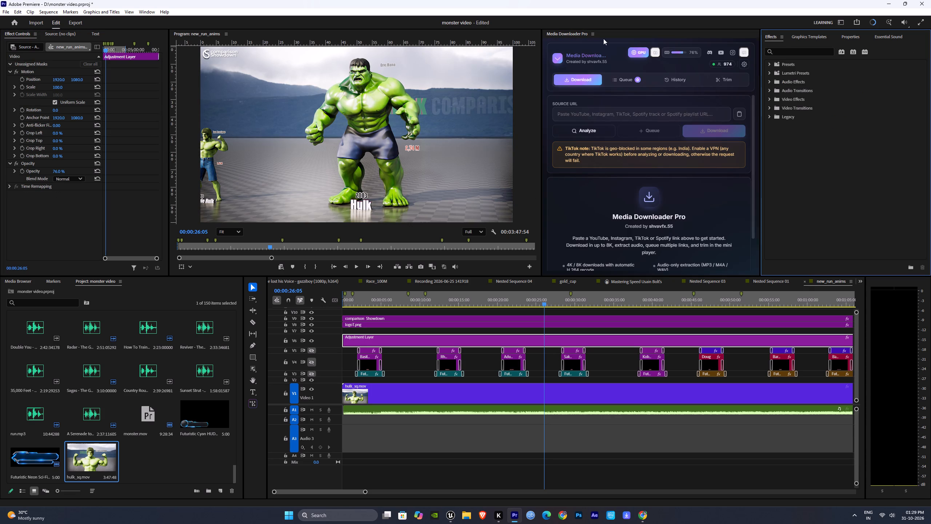
left_click(594, 33)
left_click(615, 35)
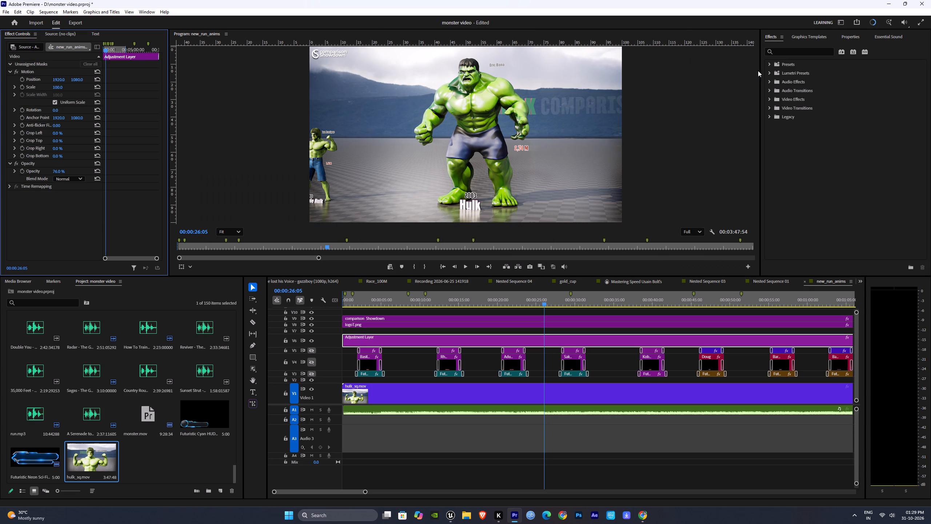
left_click(760, 70)
left_click(538, 275)
left_click(722, 140)
left_click(767, 98)
left_click(769, 100)
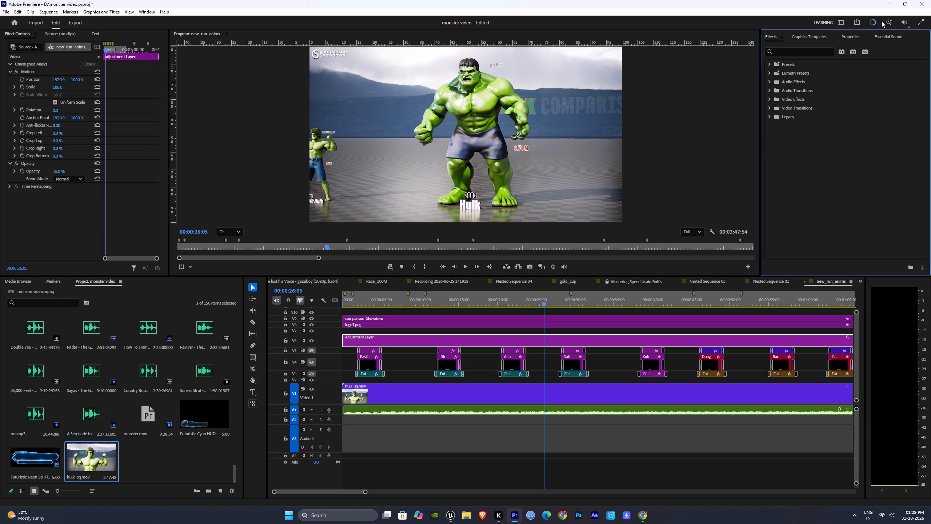
Cancel all background tasks, including the speech-to-text transcription.
left_click(873, 20)
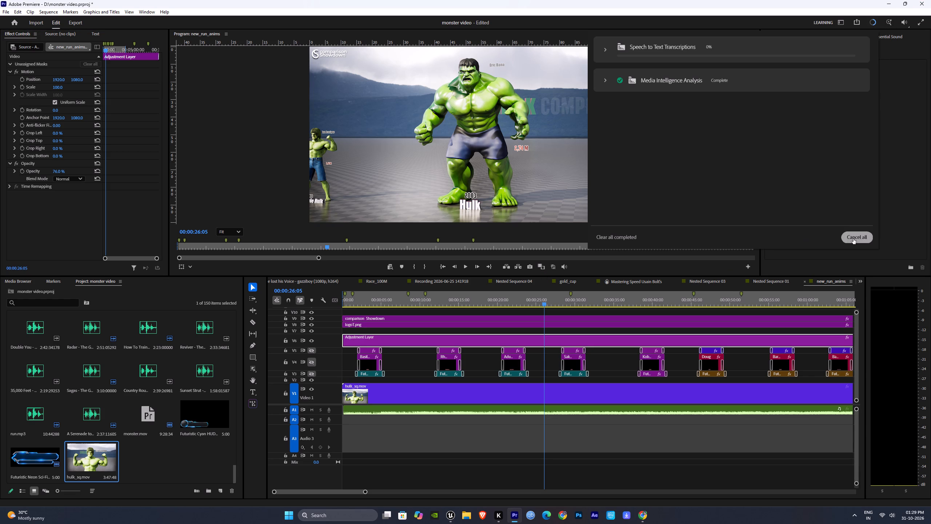
left_click(854, 239)
left_click(890, 171)
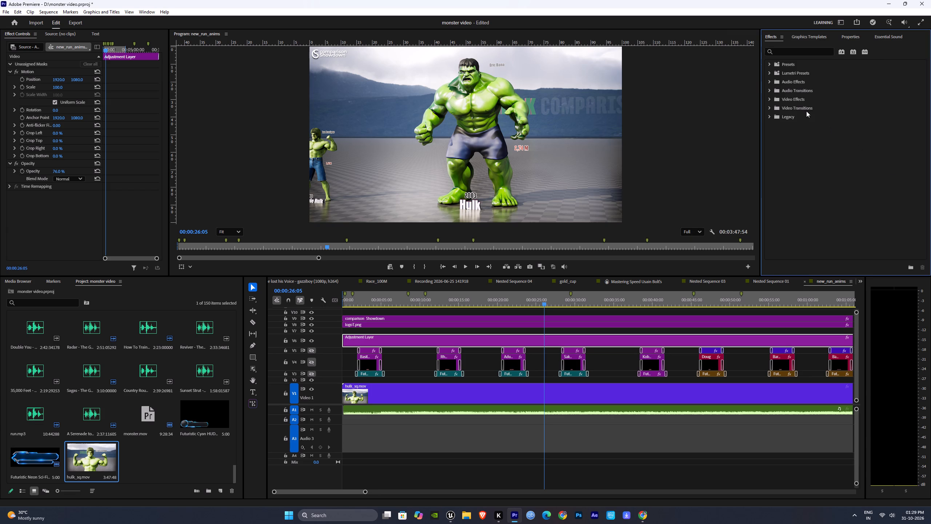
Search the effects for lumetri and apply a fresh Lumetri Color effect to the V6 adjustment layer.
left_click_drag(760, 77, 718, 99)
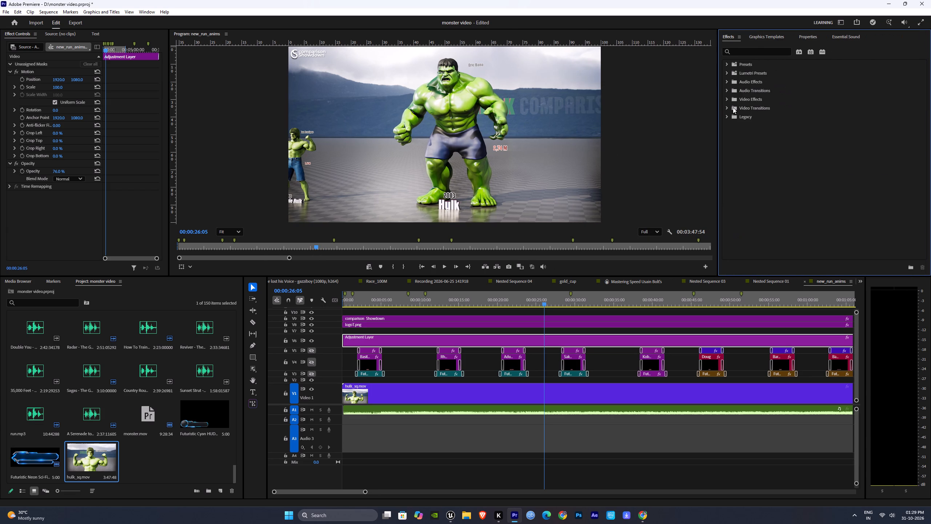
left_click(732, 107)
double_click(739, 48)
type("lumetri")
left_click(725, 73)
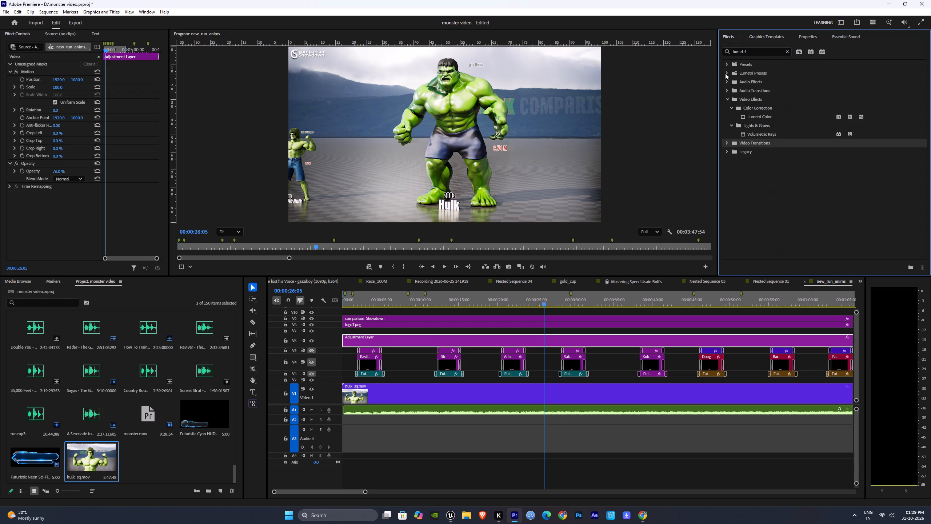
left_click(751, 184)
left_click_drag(754, 116, 548, 353)
left_click_drag(548, 353, 546, 336)
left_click(552, 338)
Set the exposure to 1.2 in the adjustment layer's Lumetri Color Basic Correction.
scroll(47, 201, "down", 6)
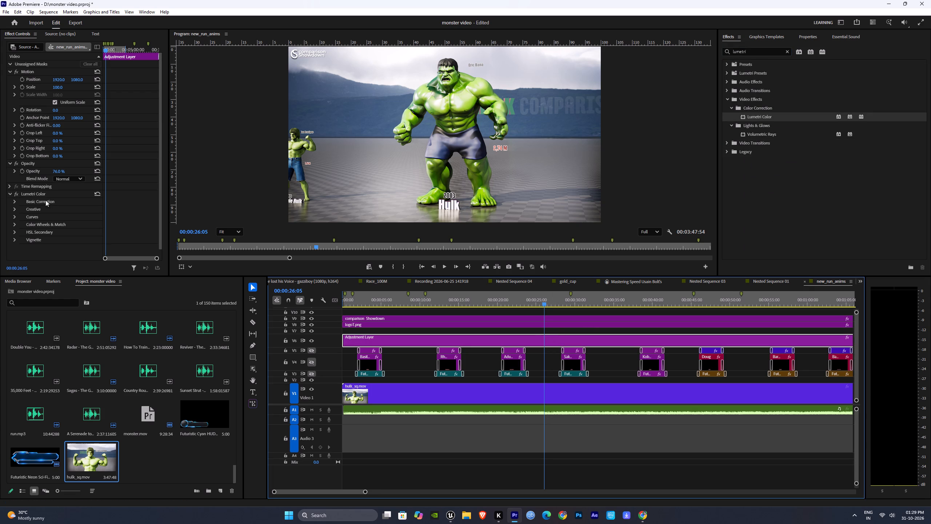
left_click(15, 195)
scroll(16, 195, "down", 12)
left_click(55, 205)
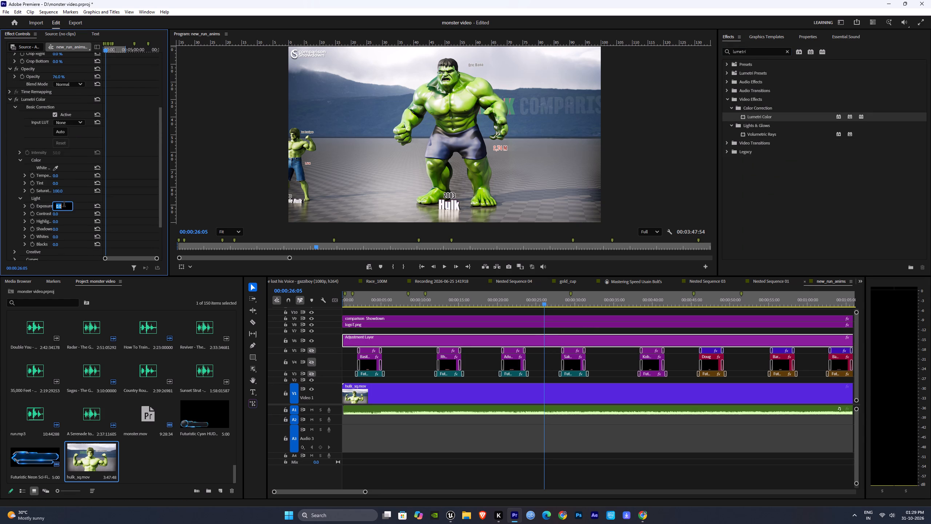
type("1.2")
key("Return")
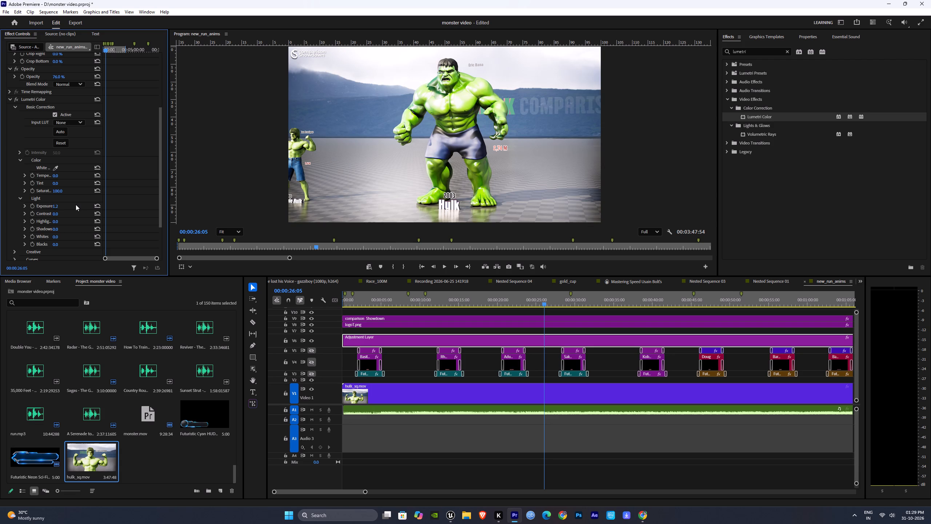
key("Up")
Set the Lumetri exposure to 0.2 and compare the frame with Basic Correction off and on.
left_click(60, 208)
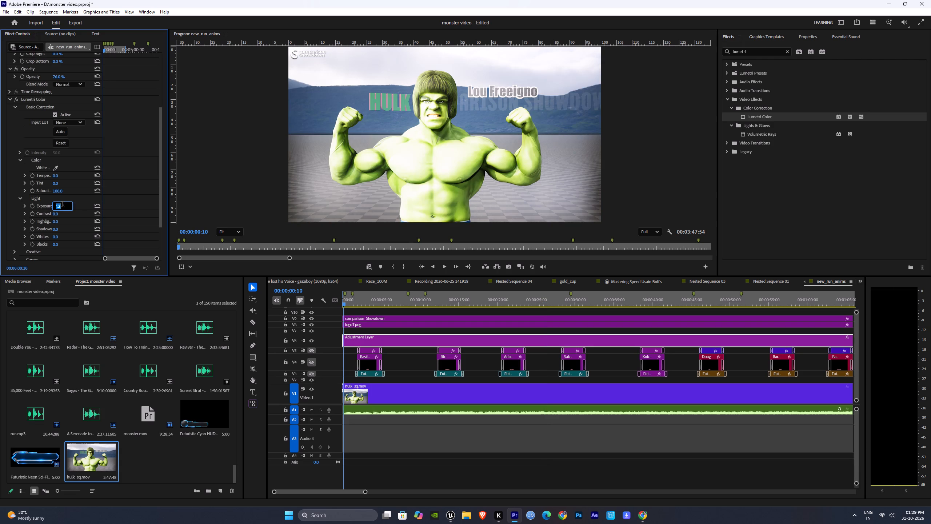
type("0.2")
key("Return")
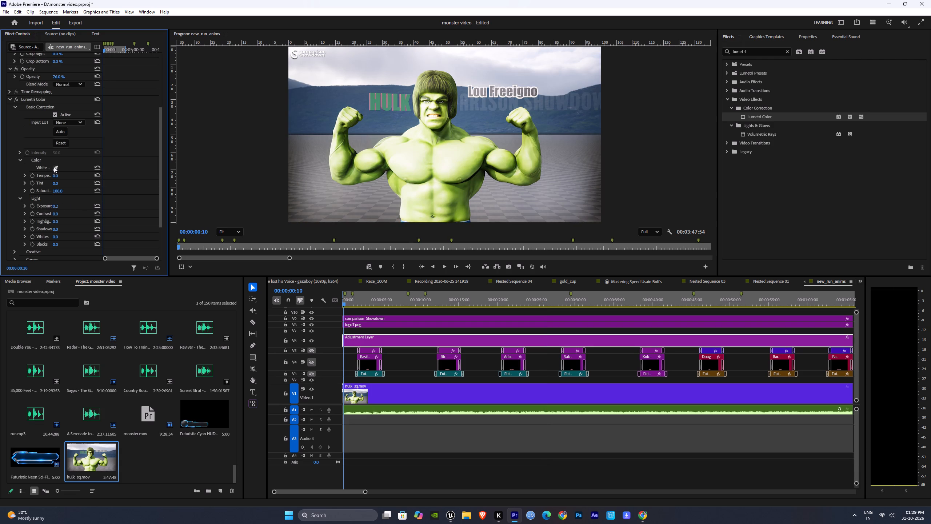
left_click(55, 116)
left_click(55, 116)
Set the Lumetri contrast to 70, checking the picture around 00:00:07 and at about 00:00:15.
left_click_drag(364, 302, 368, 302)
left_click_drag(378, 301, 389, 301)
key("space")
left_click(394, 301)
key("space")
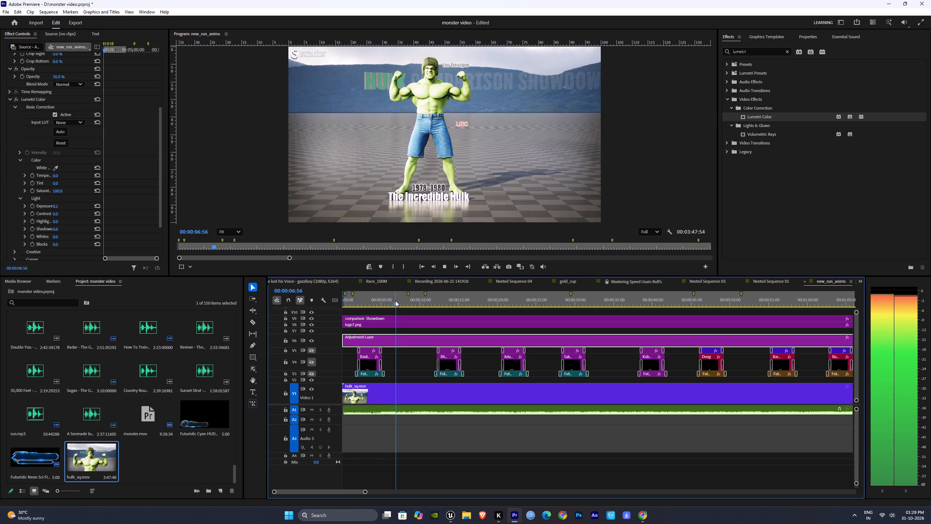
key("space")
left_click_drag(56, 215, 72, 214)
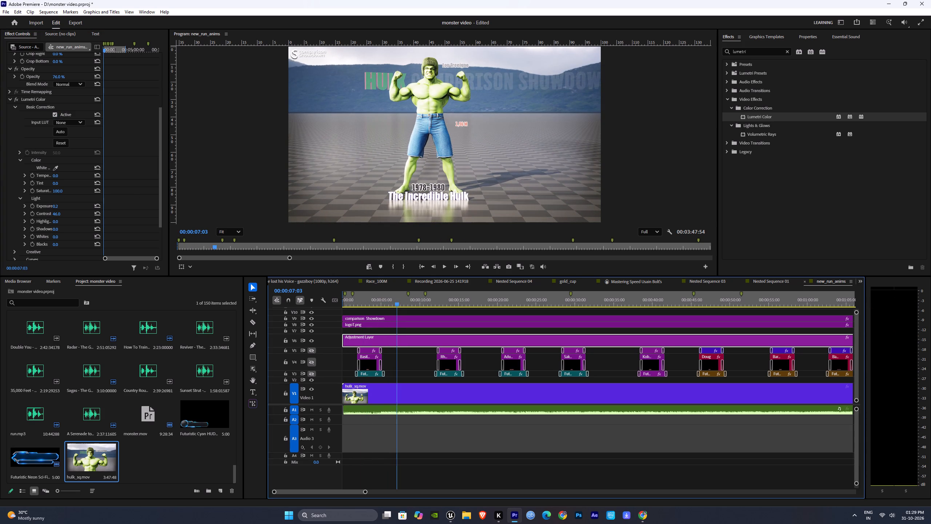
left_click_drag(72, 214, 80, 213)
left_click(465, 306)
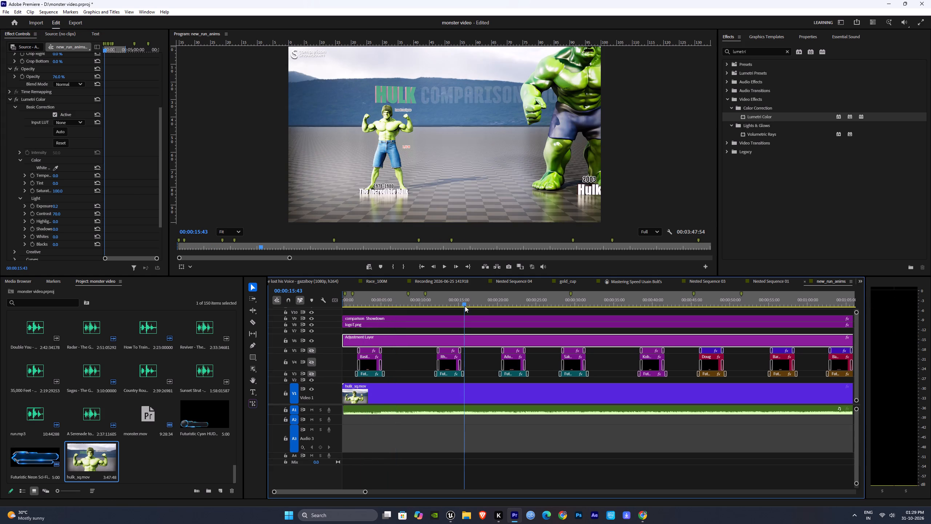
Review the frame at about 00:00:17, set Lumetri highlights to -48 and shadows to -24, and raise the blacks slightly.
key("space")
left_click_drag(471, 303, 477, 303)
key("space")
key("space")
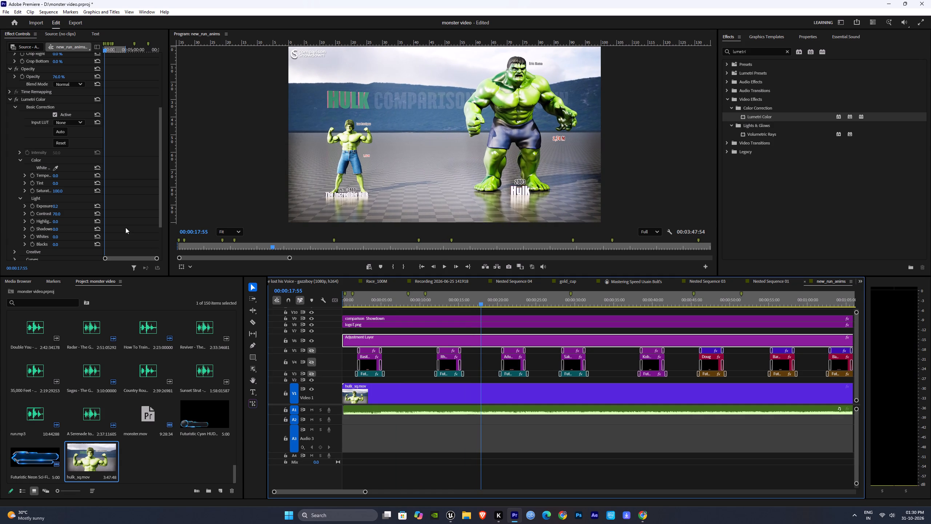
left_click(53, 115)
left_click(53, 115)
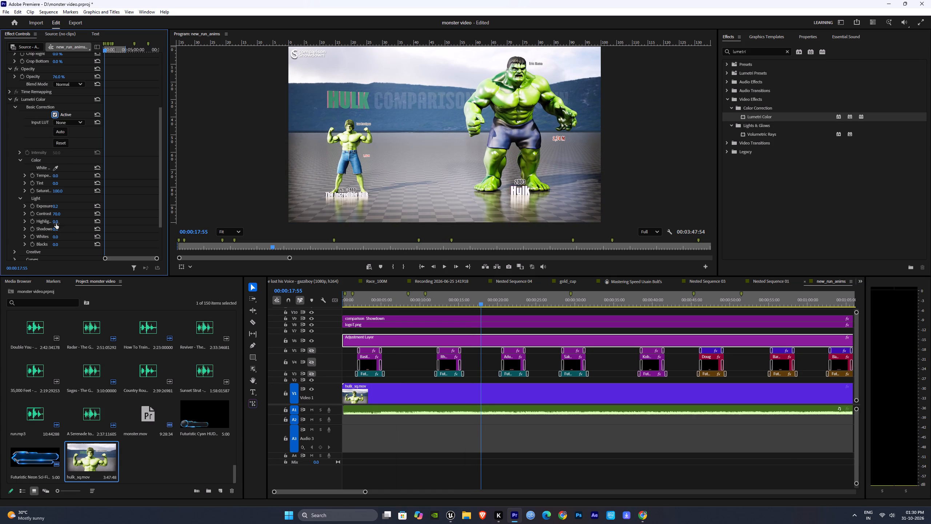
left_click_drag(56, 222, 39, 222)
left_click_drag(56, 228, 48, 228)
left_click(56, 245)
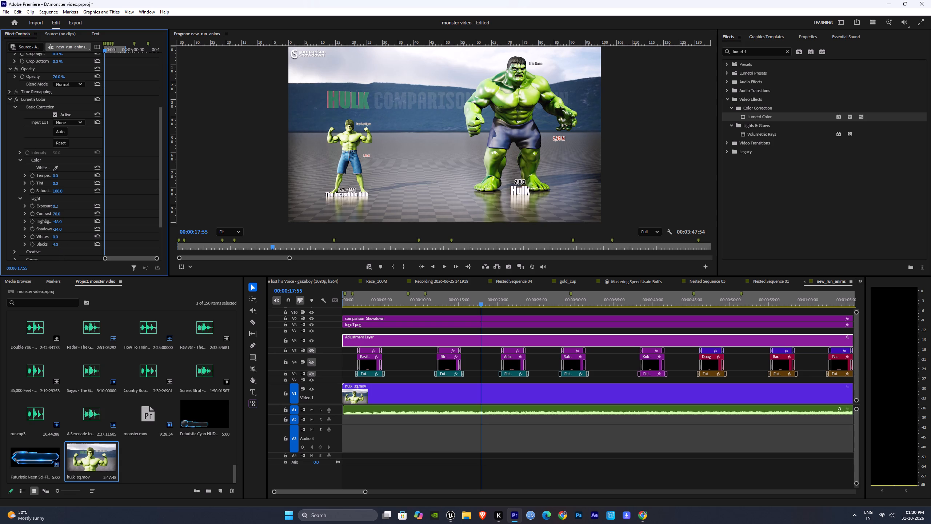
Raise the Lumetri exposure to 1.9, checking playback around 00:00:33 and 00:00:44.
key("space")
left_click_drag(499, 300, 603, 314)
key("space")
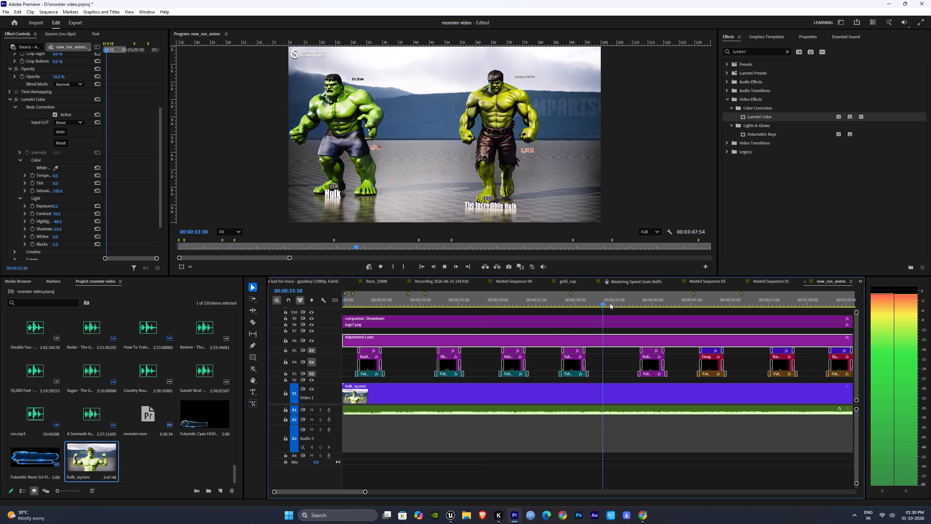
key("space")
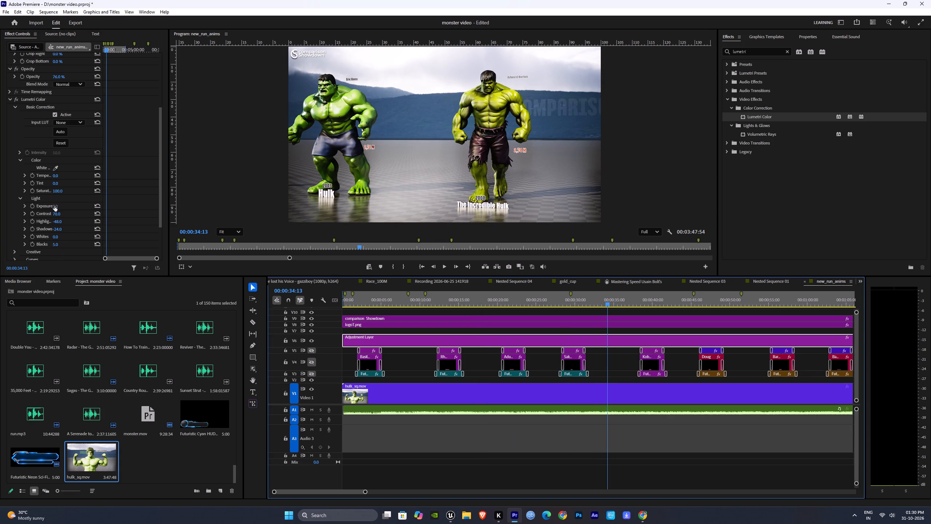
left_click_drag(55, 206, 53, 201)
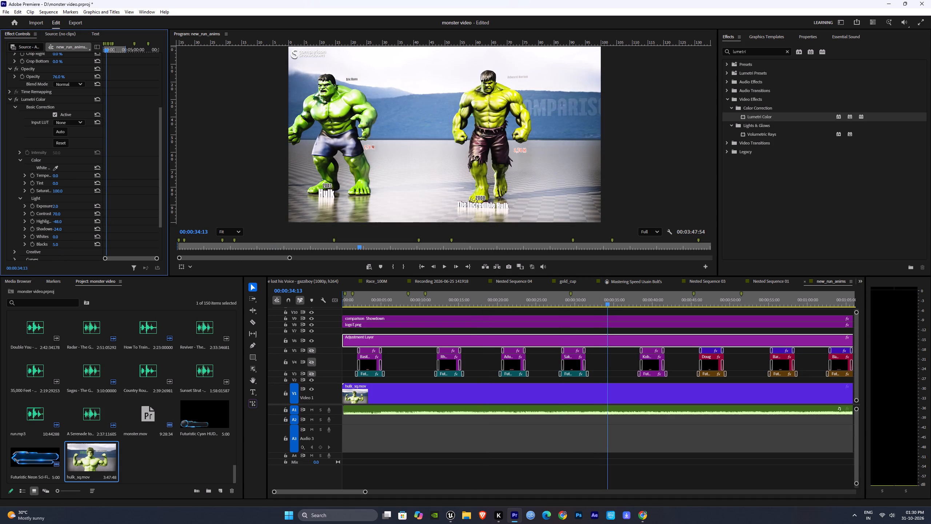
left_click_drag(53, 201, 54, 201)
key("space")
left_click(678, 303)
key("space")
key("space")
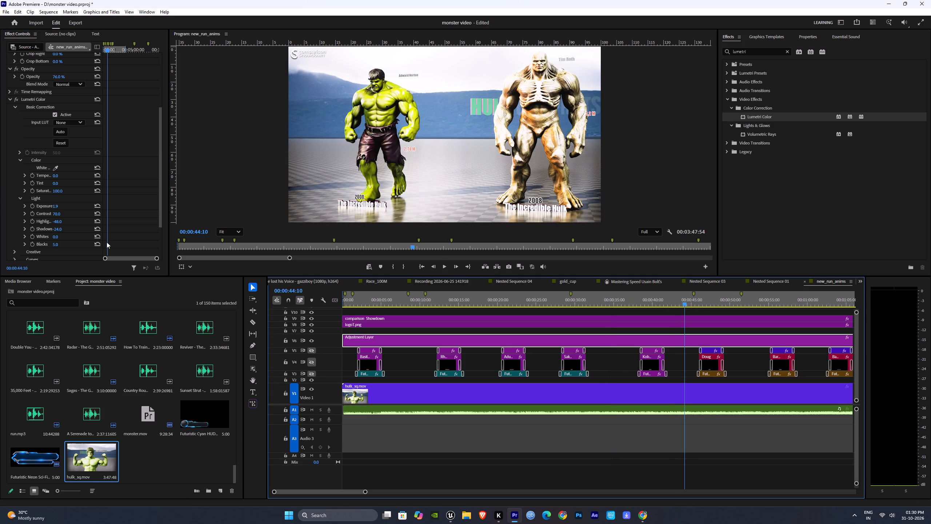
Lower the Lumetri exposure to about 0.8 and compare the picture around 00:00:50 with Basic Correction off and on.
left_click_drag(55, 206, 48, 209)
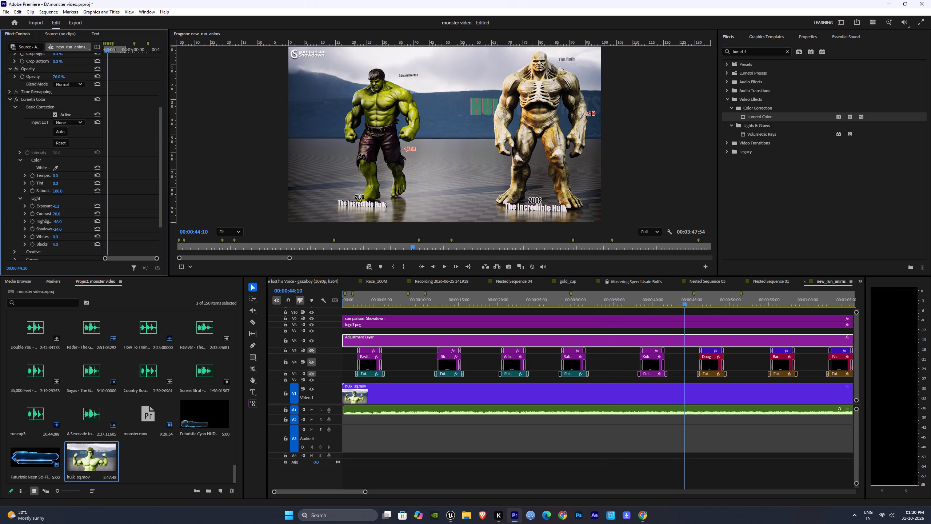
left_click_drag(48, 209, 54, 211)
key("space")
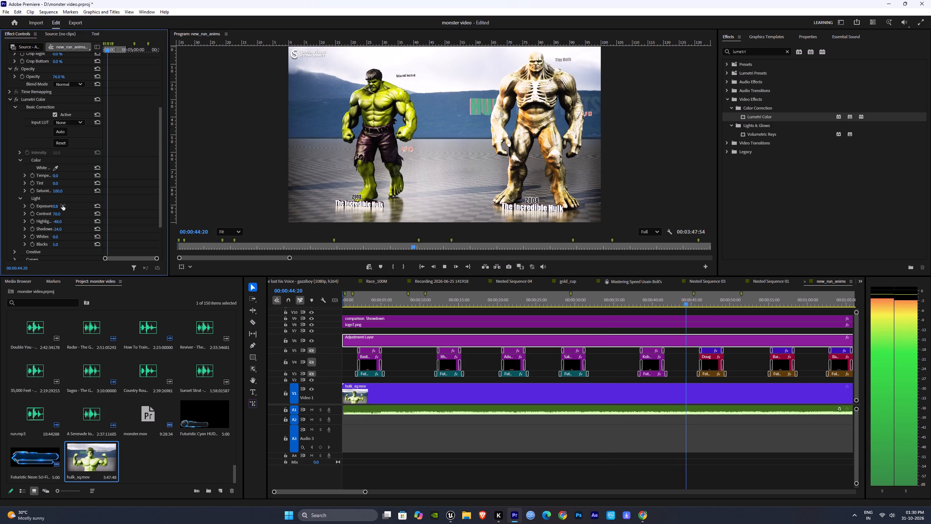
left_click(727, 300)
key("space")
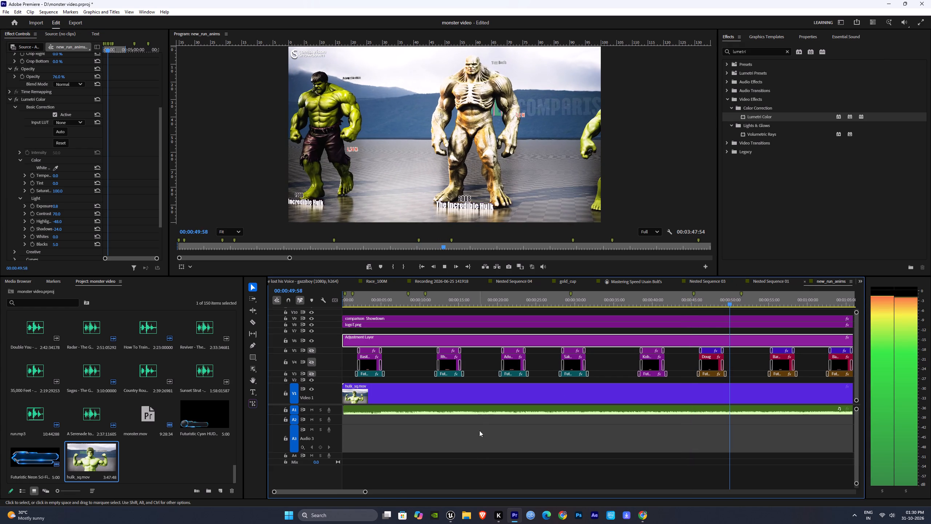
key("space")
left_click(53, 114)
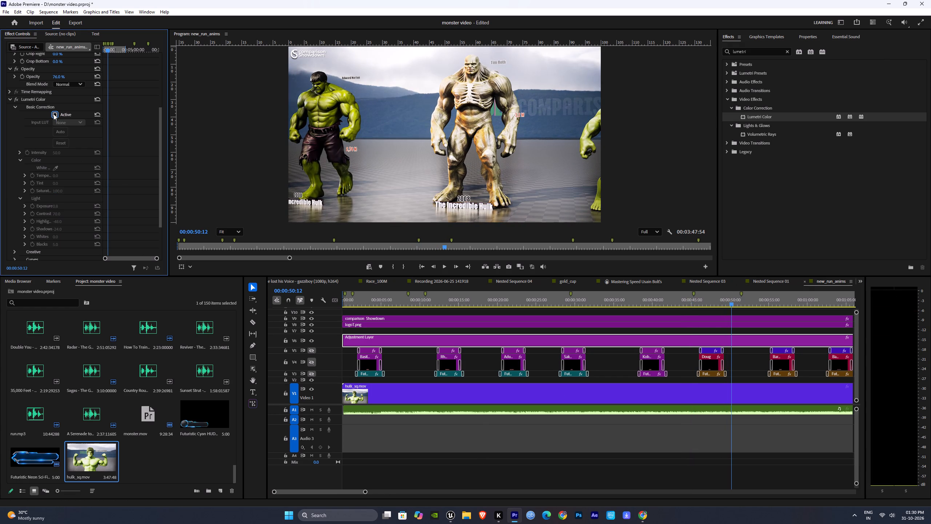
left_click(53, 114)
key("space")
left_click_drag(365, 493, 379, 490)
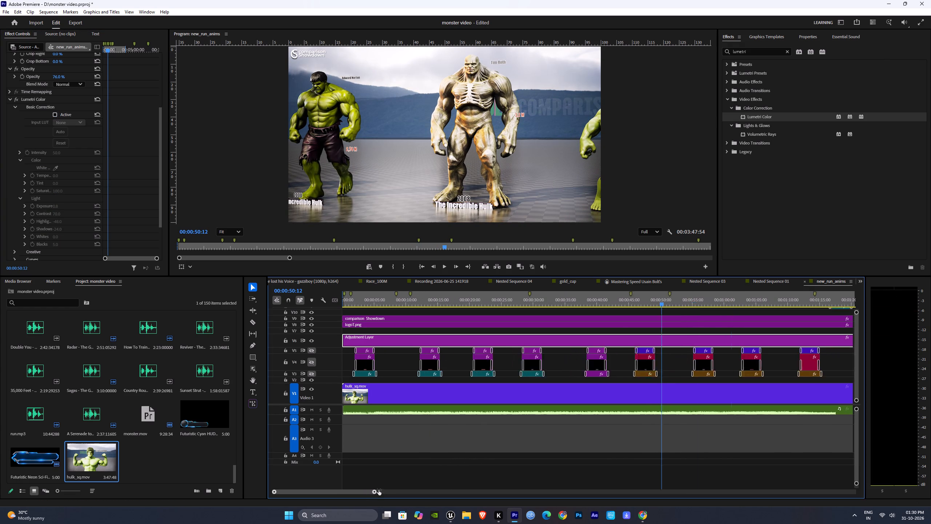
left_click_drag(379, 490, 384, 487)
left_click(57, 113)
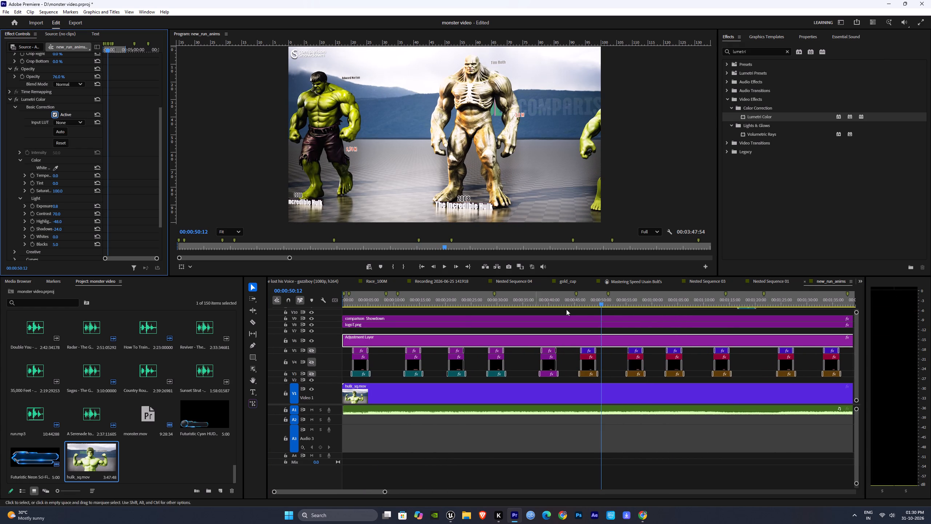
At about 00:00:49, reset Basic Correction and apply the automatic correction, checking the result around 00:01:05.
left_click(597, 302)
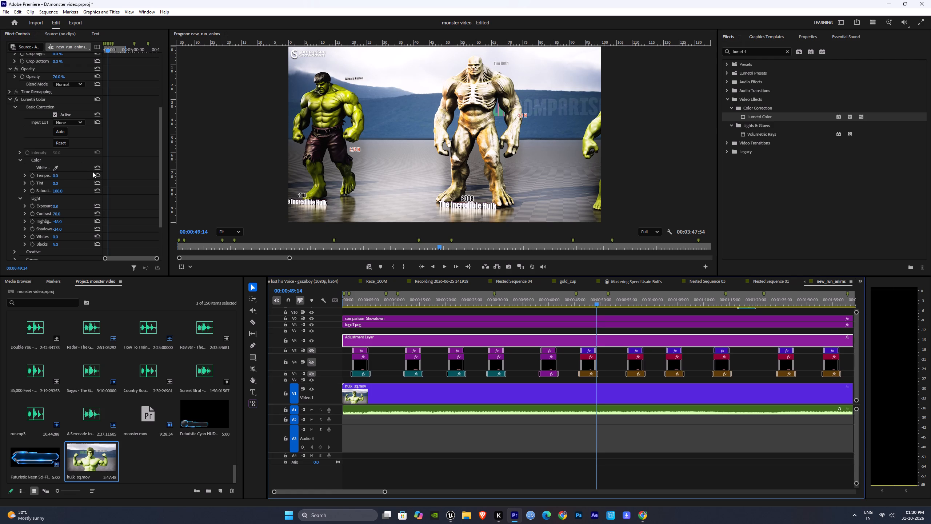
left_click(64, 143)
left_click(60, 131)
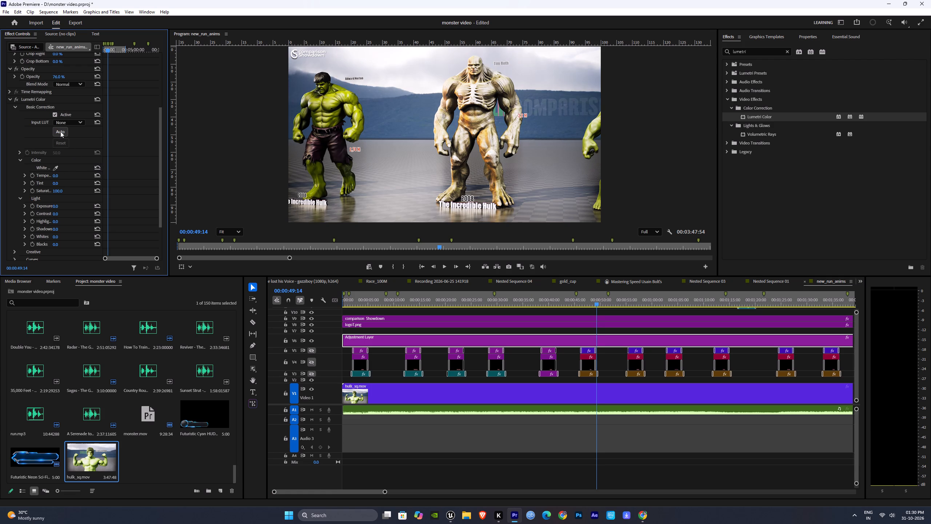
key("space")
left_click_drag(642, 302, 676, 300)
key("space")
key("space")
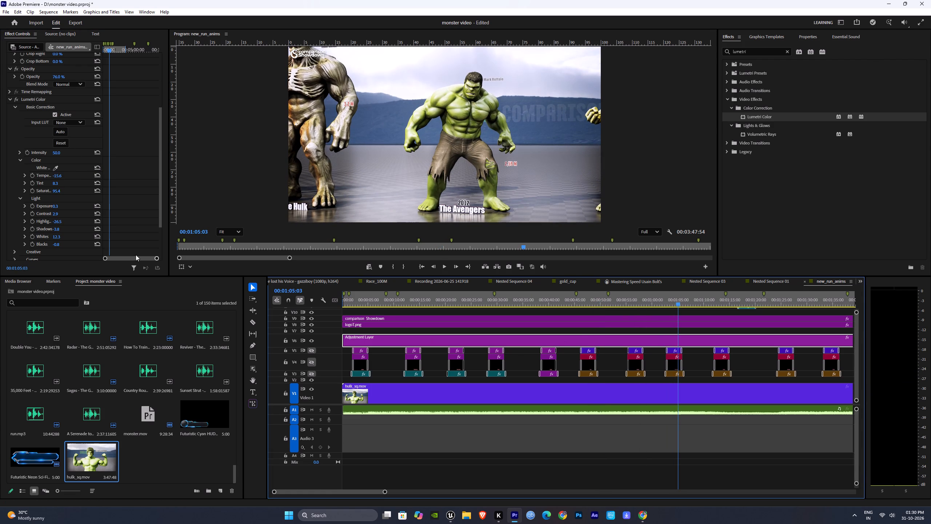
In the Lumetri Creative adjustments, tint the shadows toward green and shift the highlight tint slightly, checking playback around 00:00:23.
scroll(63, 215, "down", 15)
left_click(15, 204)
left_click(15, 201)
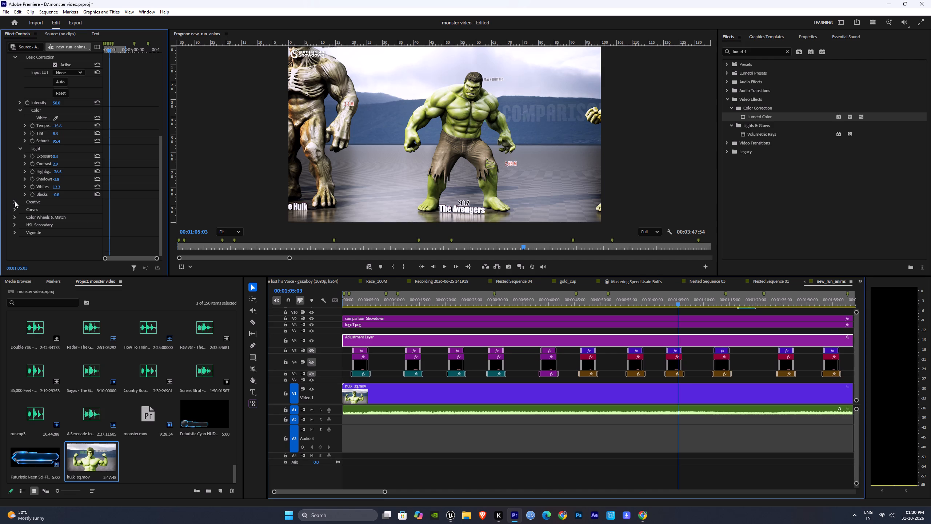
scroll(18, 202, "down", 13)
double_click(35, 213)
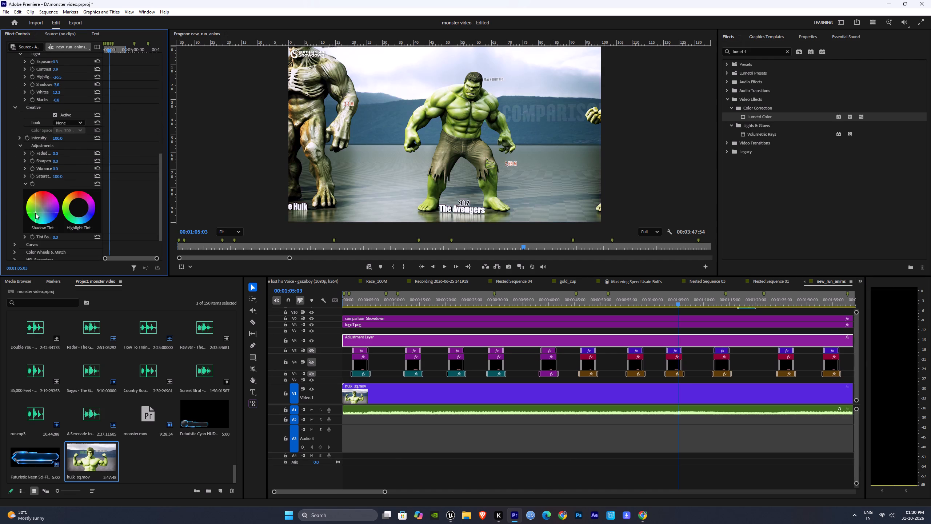
left_click(36, 213)
left_click(74, 209)
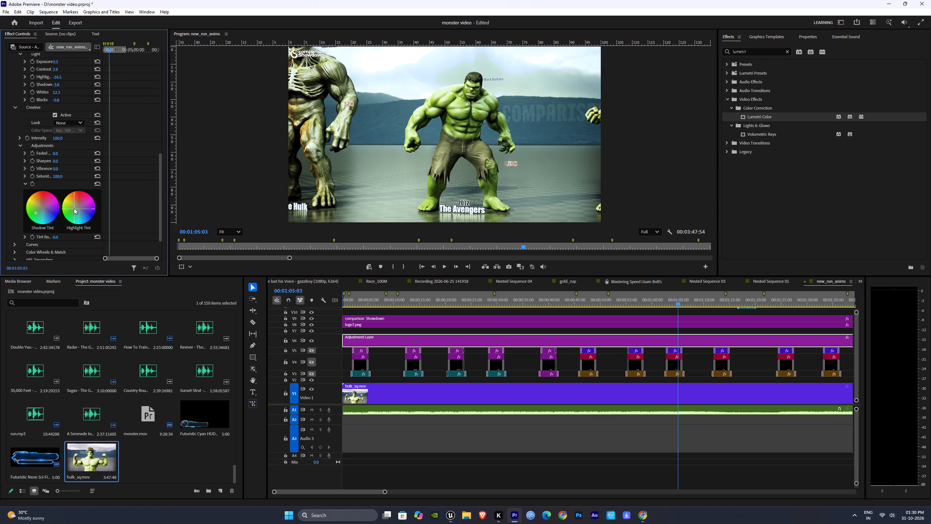
left_click_drag(74, 208, 147, 191)
left_click_drag(147, 191, 148, 190)
left_click(459, 301)
key("space")
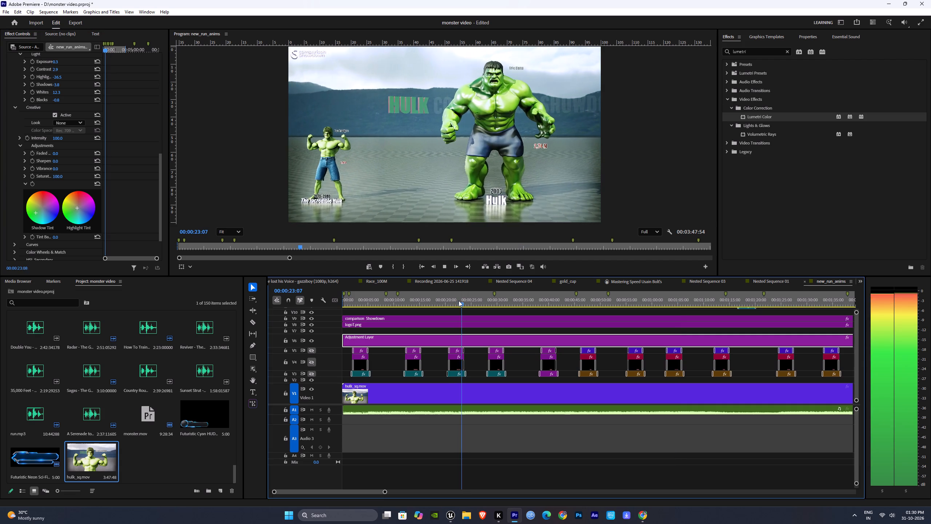
key("space")
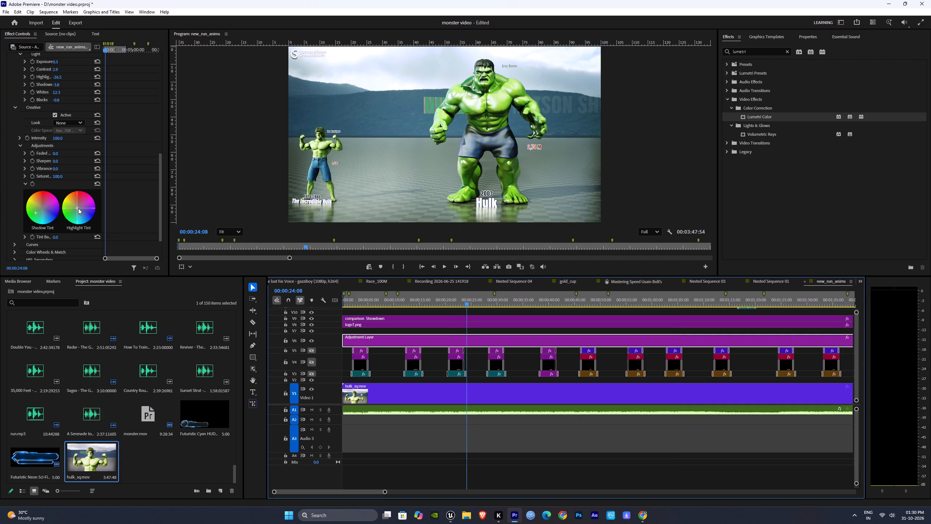
Bring the highlight tint back near neutral and soften the green shadow tint, checking playback around 00:00:51.
left_click_drag(78, 208, 95, 199)
scroll(33, 221, "down", 4)
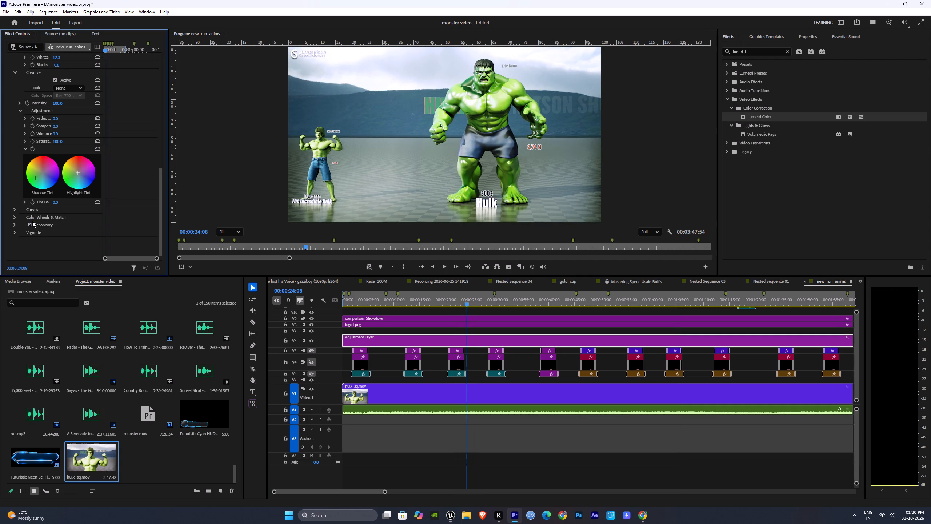
scroll(32, 221, "down", 1)
left_click_drag(36, 177, 99, 141)
key("space")
left_click_drag(531, 293, 608, 301)
key("space")
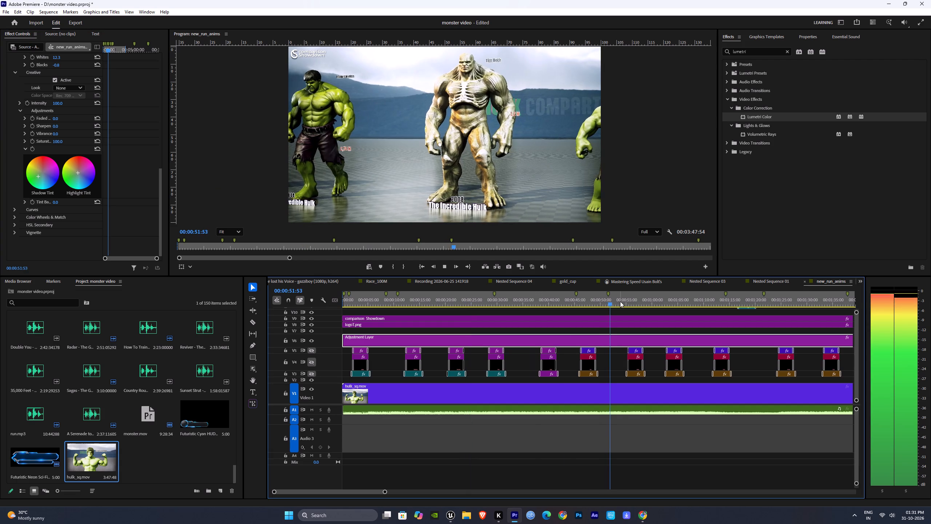
key("space")
Set Sharpen to 7 in the Lumetri Creative adjustments.
left_click(11, 208)
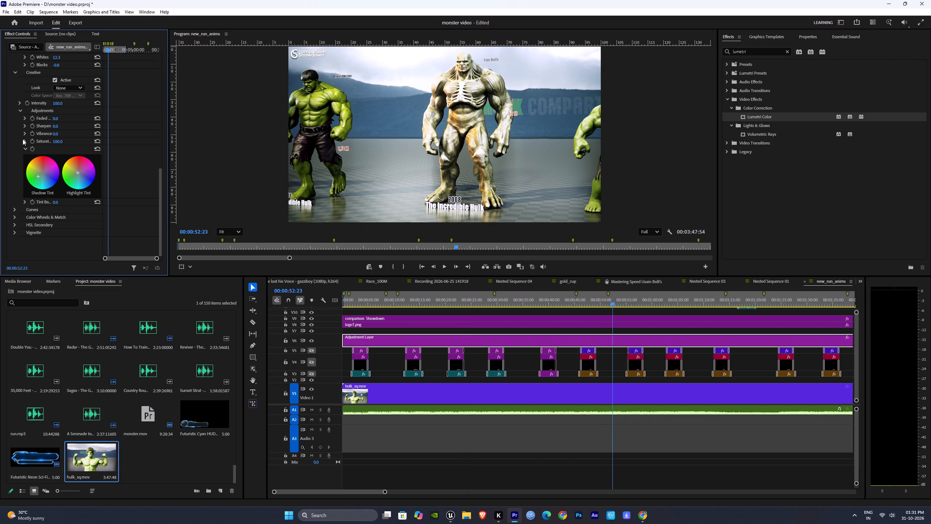
left_click(23, 139)
left_click(57, 127)
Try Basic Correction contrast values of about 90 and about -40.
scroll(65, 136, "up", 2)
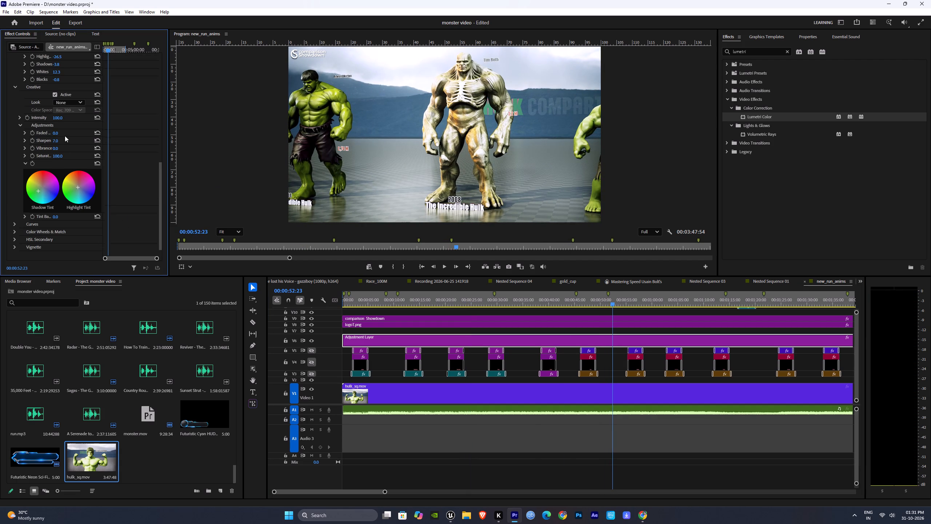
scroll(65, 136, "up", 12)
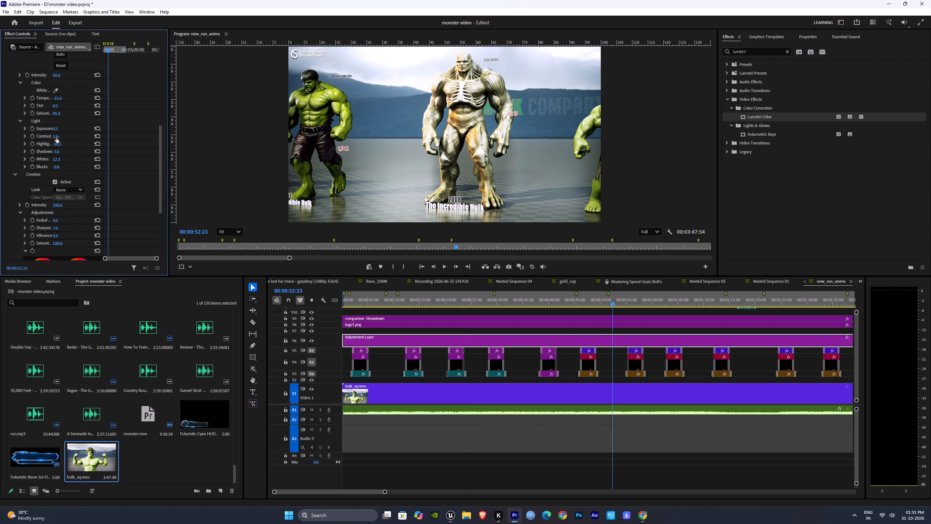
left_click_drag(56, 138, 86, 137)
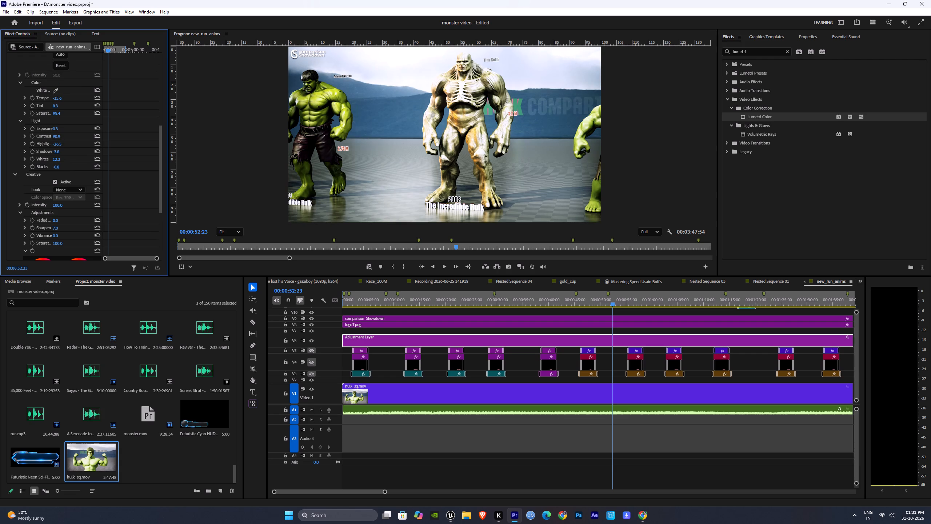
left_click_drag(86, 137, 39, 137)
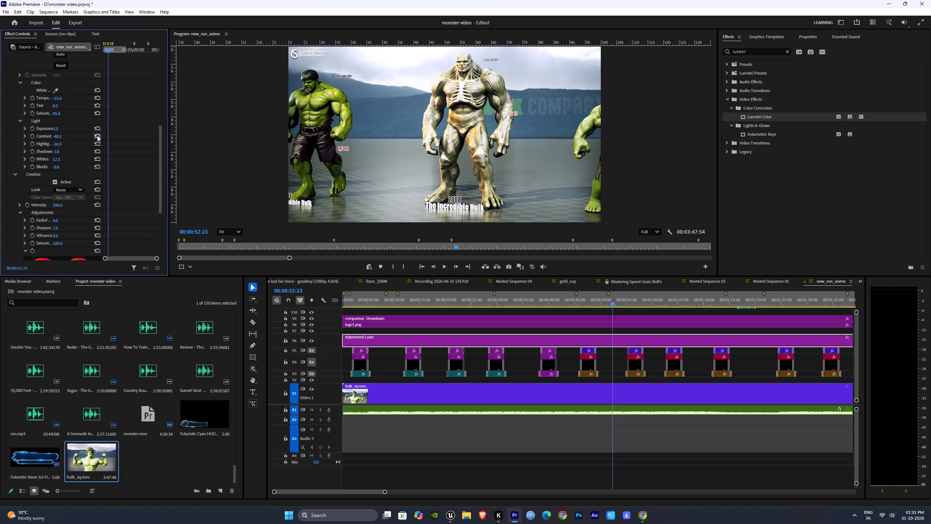
Reset the Basic Correction contrast, highlights and exposure to their default of 0.
left_click(97, 135)
left_click(99, 142)
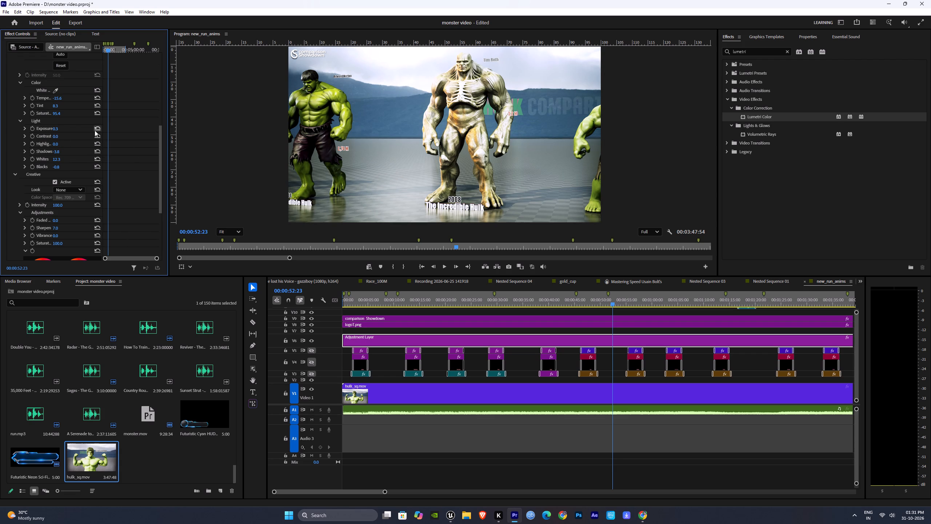
left_click(96, 128)
Apply automatic correction to the adjustment layer's Basic Correction, resetting and reapplying it at the 00:00:52 frame.
scroll(60, 76, "up", 3)
left_click(58, 77)
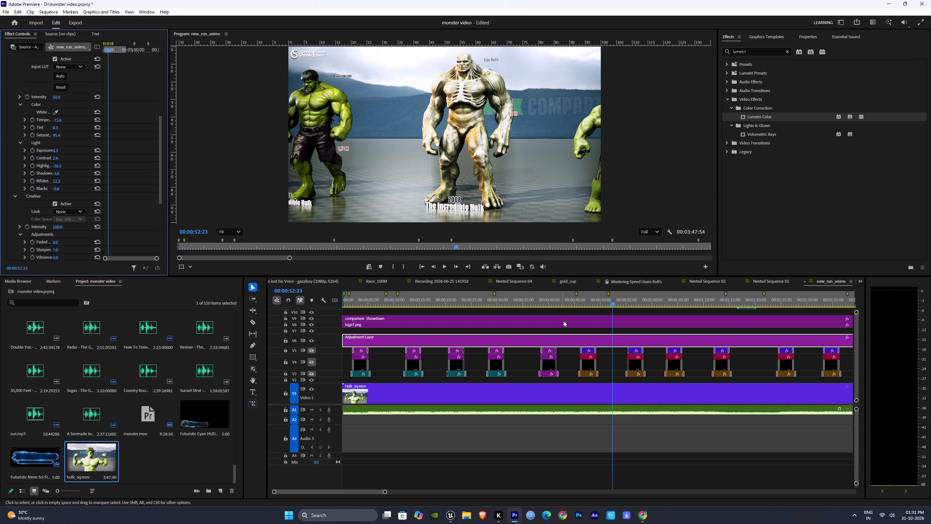
scroll(98, 134, "up", 3)
left_click(61, 110)
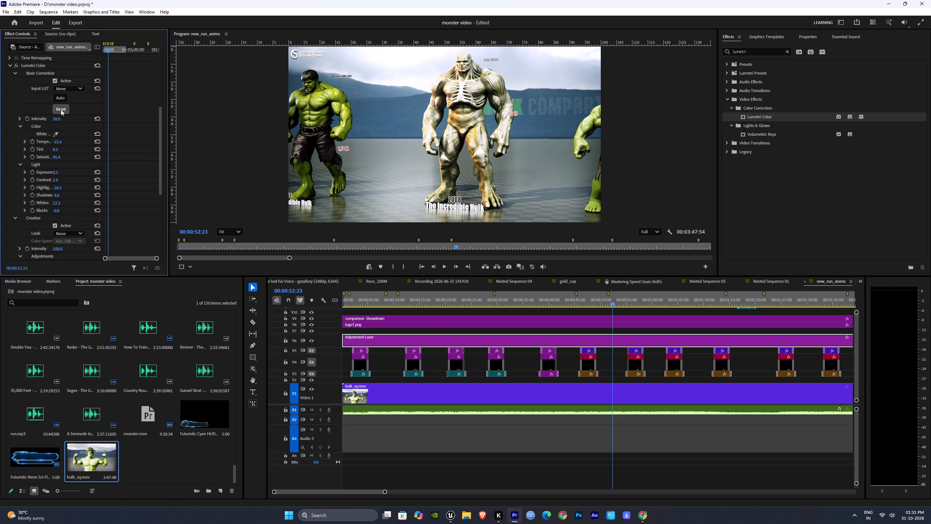
left_click(61, 100)
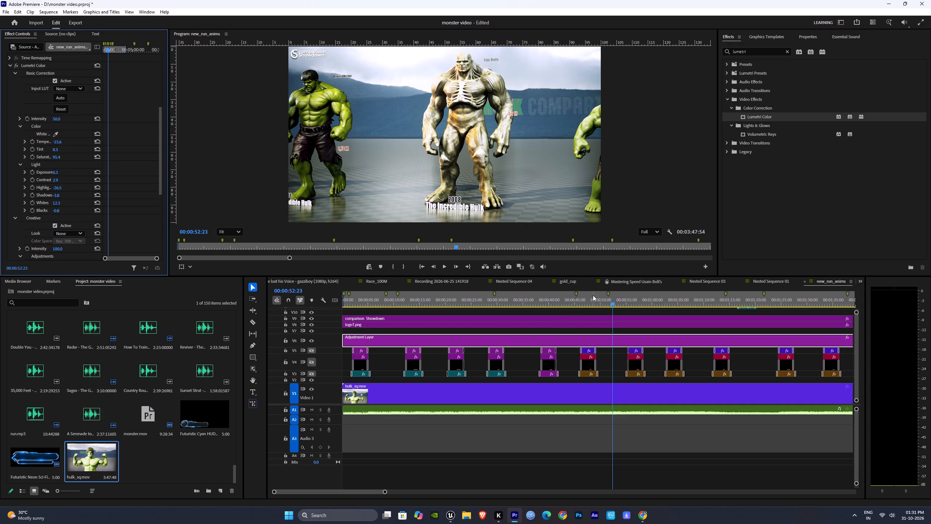
left_click(68, 109)
left_click(64, 98)
Review the regraded footage from about 00:01:28 to 00:01:37 with the program monitor enlarged.
key("space")
left_click(478, 302)
key("space")
left_click_drag(506, 302, 798, 314)
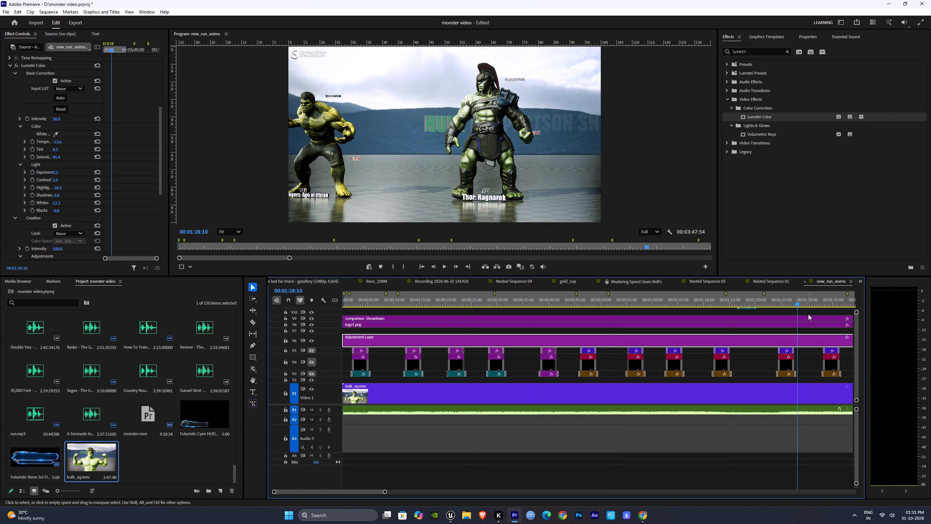
key("space")
key("grave")
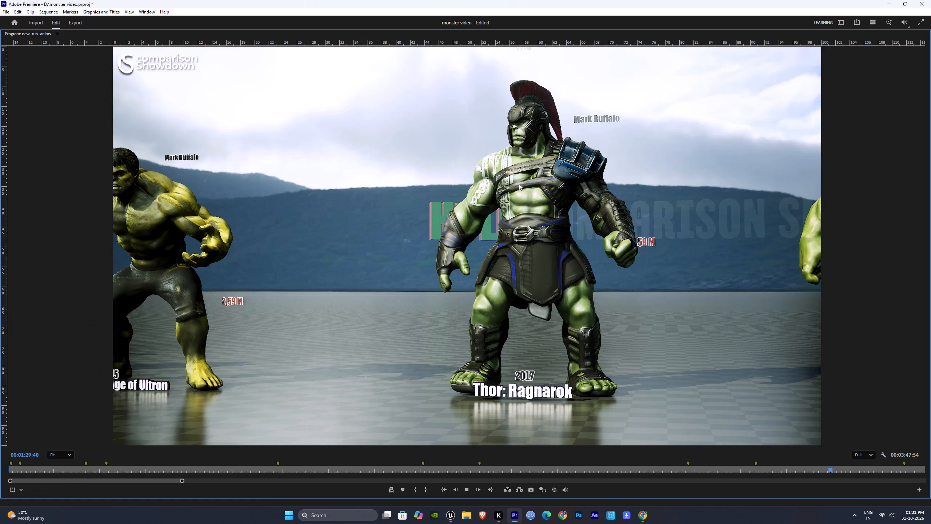
left_click(865, 454)
left_click(856, 319)
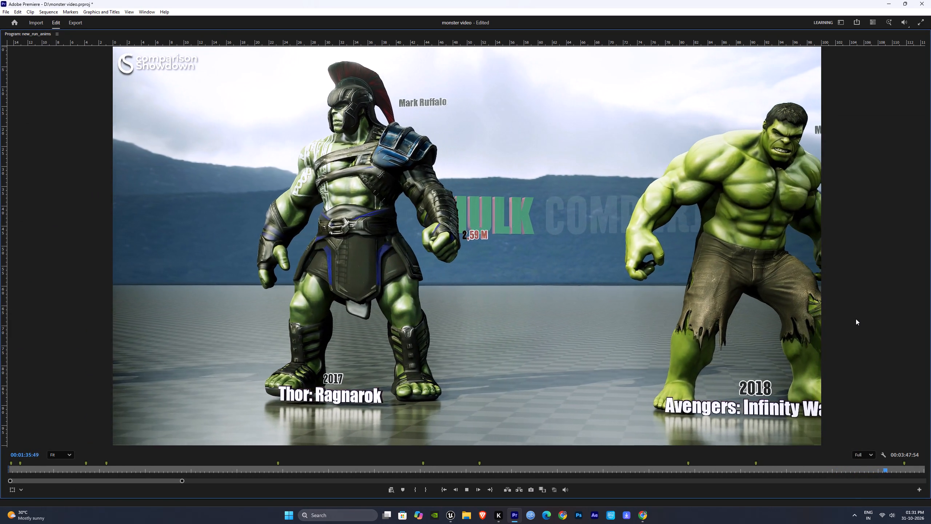
key("grave")
Spot-check picture and music in the second half of hulk_sq.mov, from about 00:02:45 to near its end.
left_click_drag(399, 494, 405, 492)
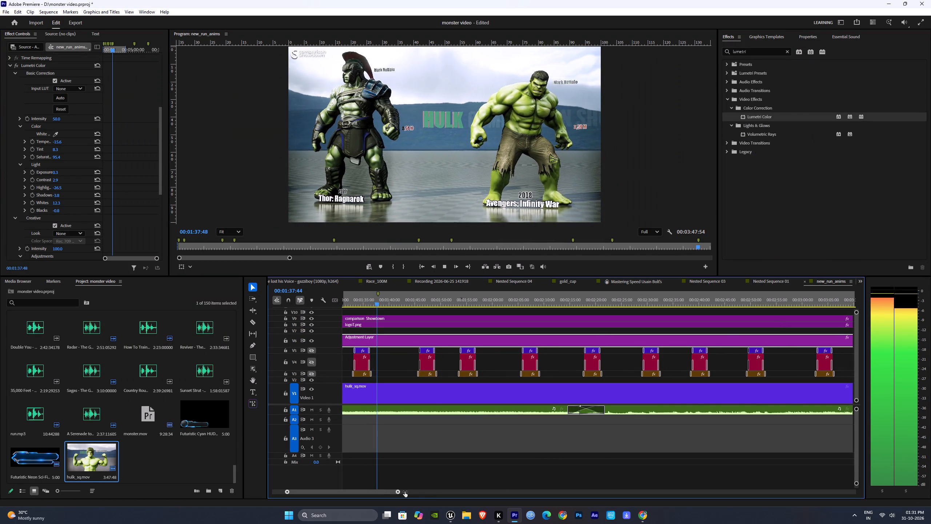
left_click_drag(405, 492, 532, 480)
left_click(506, 301)
key("space")
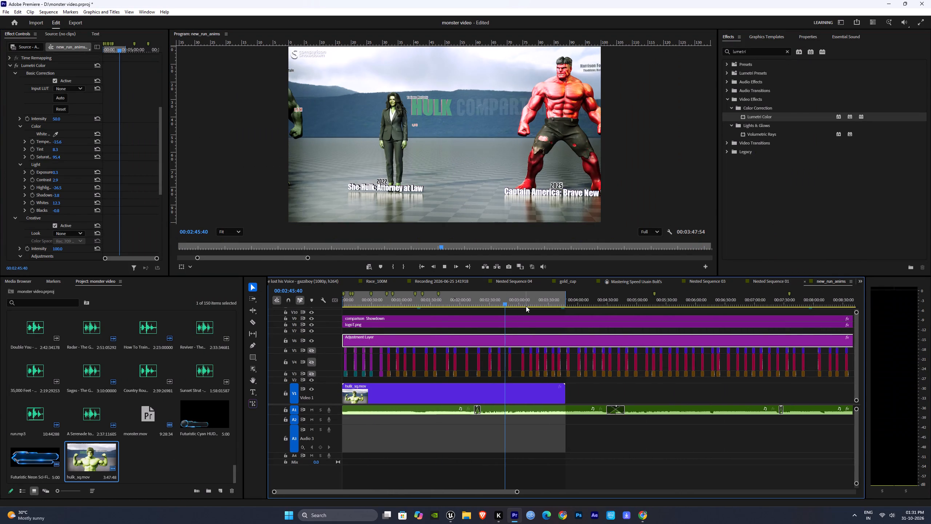
left_click(528, 305)
key("space")
left_click(538, 302)
key("space")
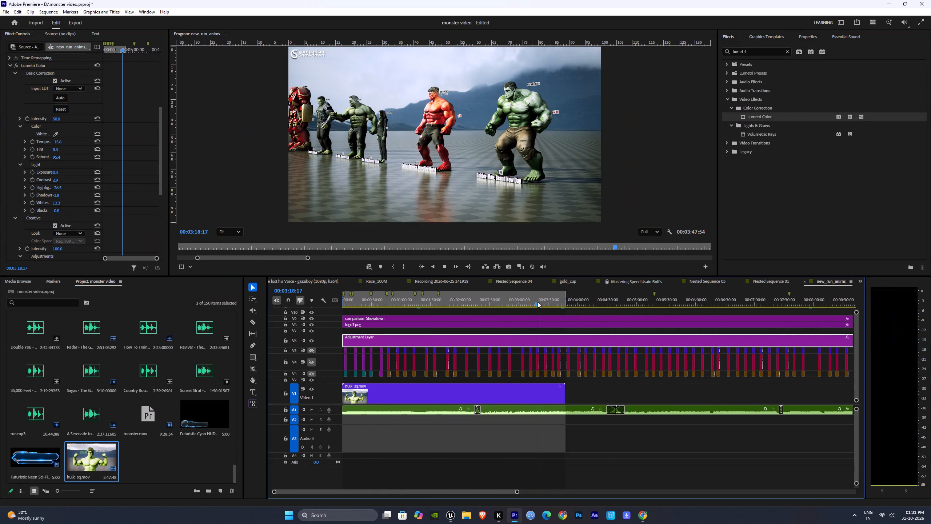
scroll(336, 408, "up", 3, "alt")
left_click(545, 302)
key("space")
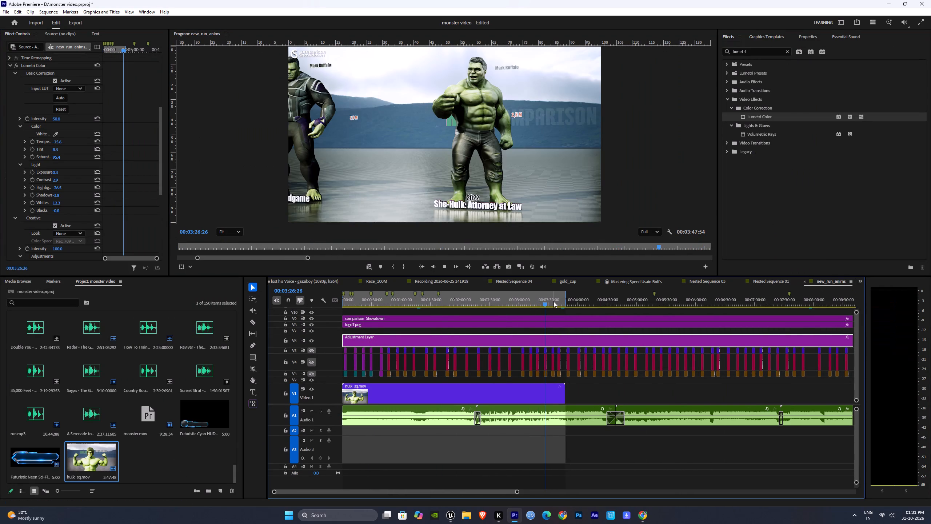
left_click_drag(554, 301, 558, 303)
key("space")
Listen to the music beyond the end of hulk_sq.mov at several points between about 00:04:00 and 00:08:00.
left_click(576, 299)
key("space")
left_click(660, 299)
key("space")
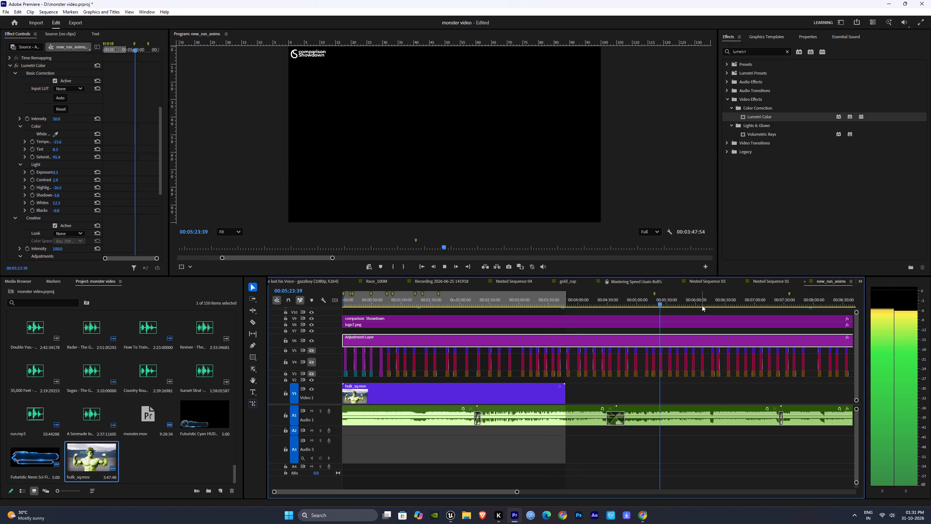
left_click_drag(709, 304, 754, 304)
key("space")
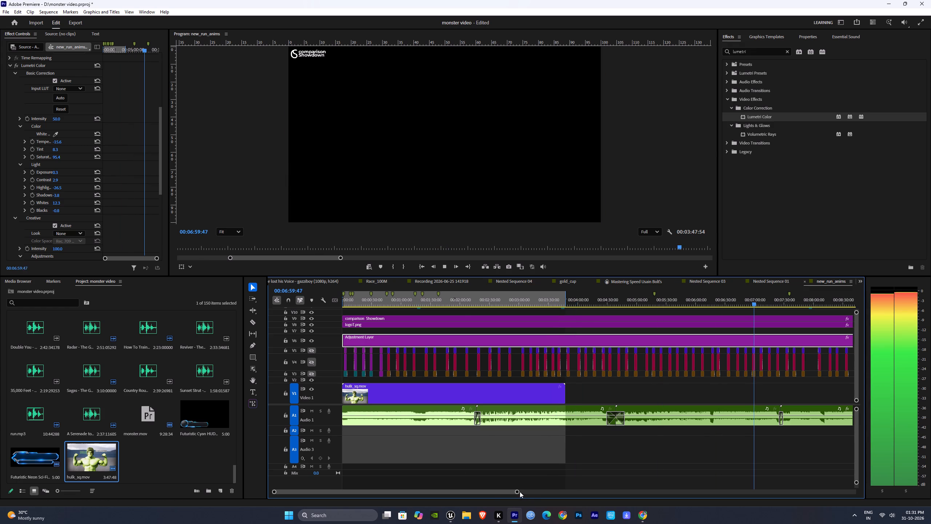
left_click_drag(519, 492, 554, 491)
left_click_drag(519, 492, 554, 491)
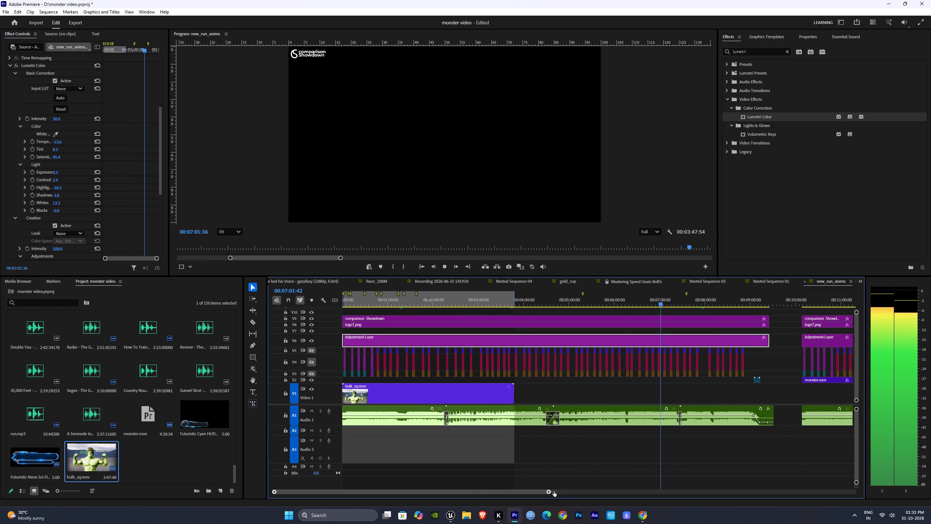
left_click_drag(554, 491, 597, 491)
left_click(542, 296)
key("space")
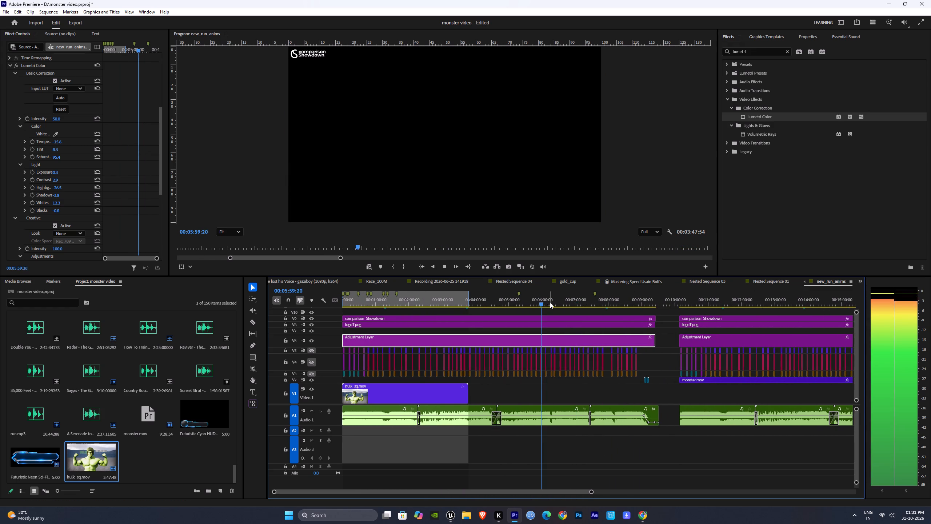
left_click(562, 300)
key("space")
left_click_drag(540, 301, 525, 302)
key("space")
left_click(509, 299)
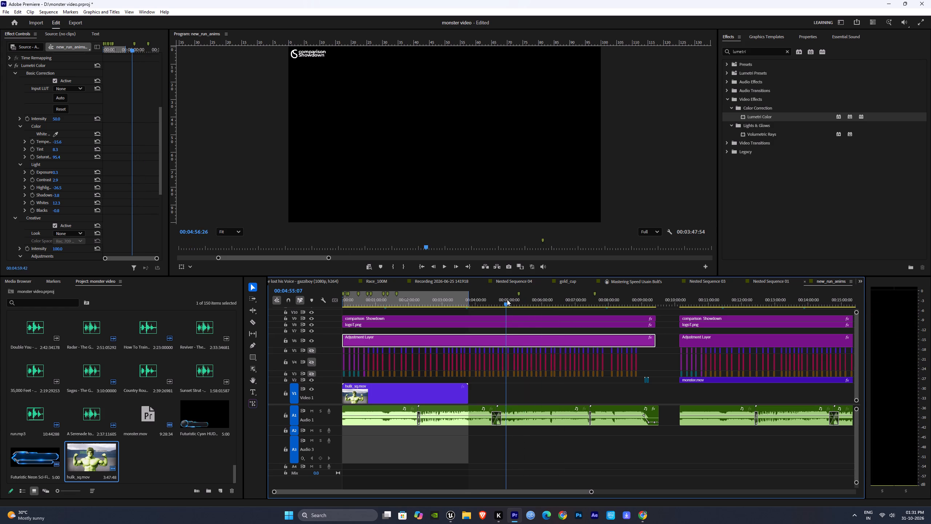
key("space")
left_click_drag(527, 298, 531, 298)
key("space")
left_click(565, 299)
key("space")
left_click(594, 302)
key("space")
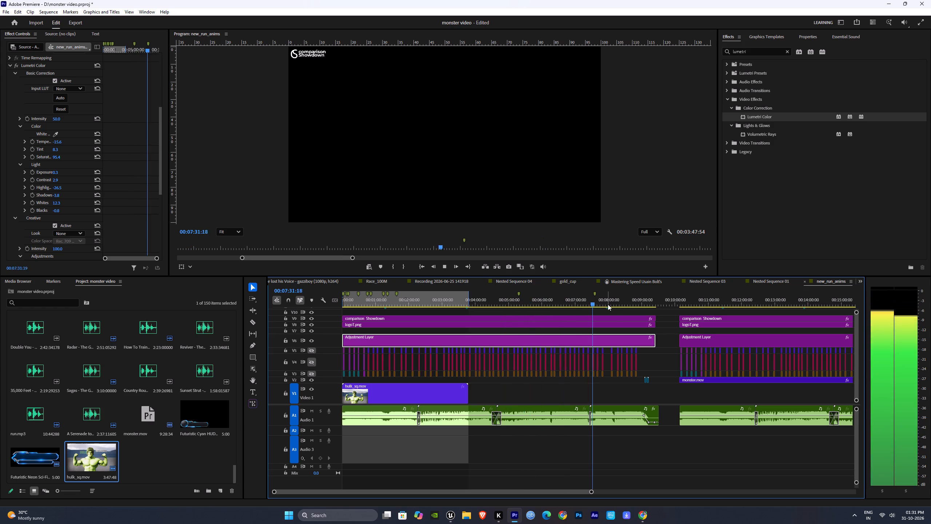
left_click(612, 304)
key("space")
Sample the leftover monster.mov section of the sequence at several points up to about 00:13:28.
left_click(704, 305)
key("space")
left_click(742, 305)
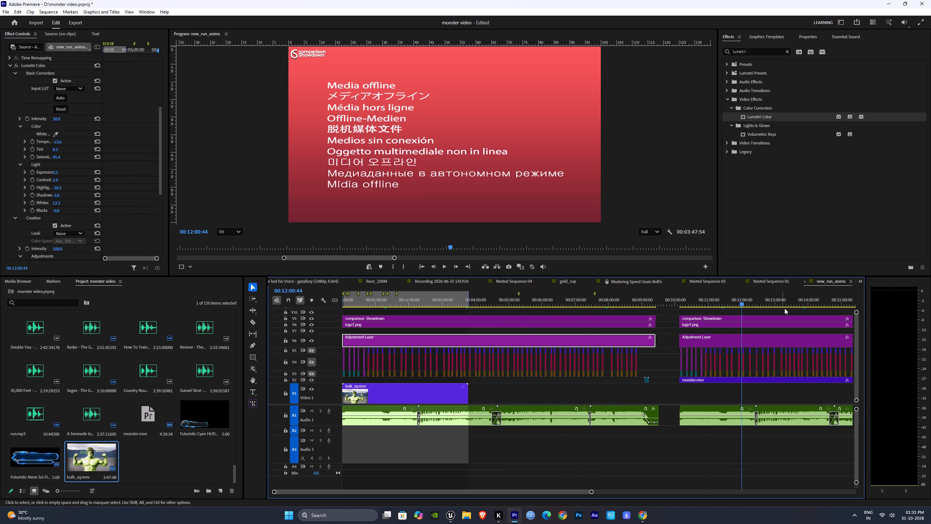
key("space")
left_click(784, 308)
key("space")
left_click(791, 301)
key("space")
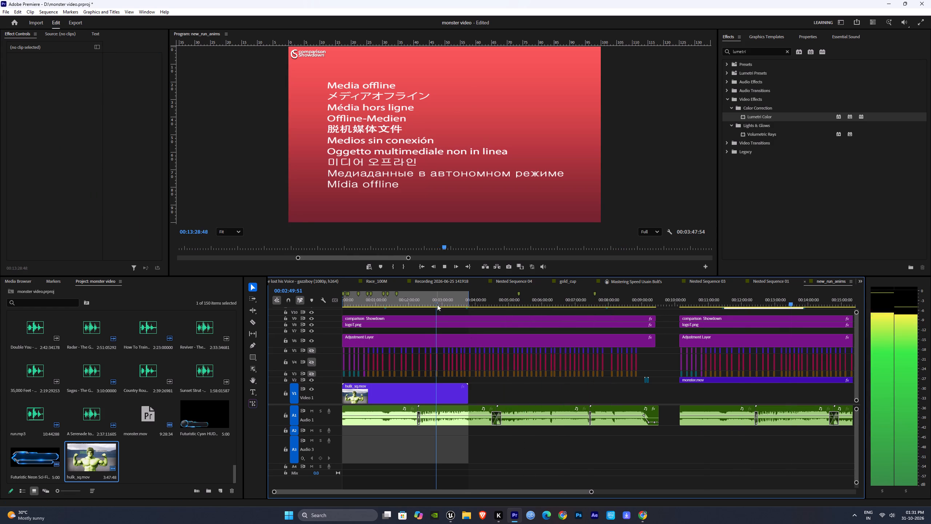
Replay the hulk_sq.mov section at several points, ending at about 00:03:38, to examine picture and music.
left_click(437, 305)
key("space")
left_click(473, 451)
left_click(487, 452)
left_click(453, 301)
key("space")
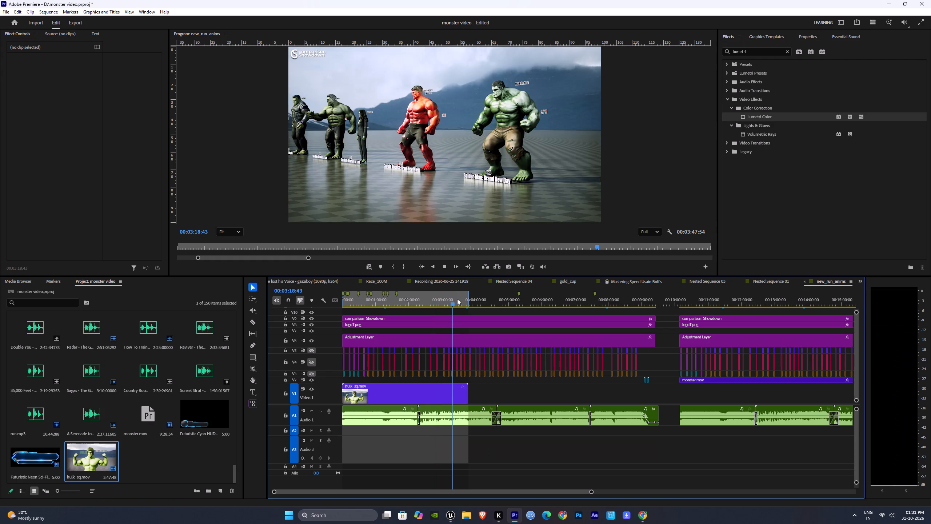
left_click_drag(412, 306, 377, 306)
key("space")
left_click_drag(395, 303, 435, 303)
key("space")
left_click_drag(452, 301, 464, 301)
key("space")
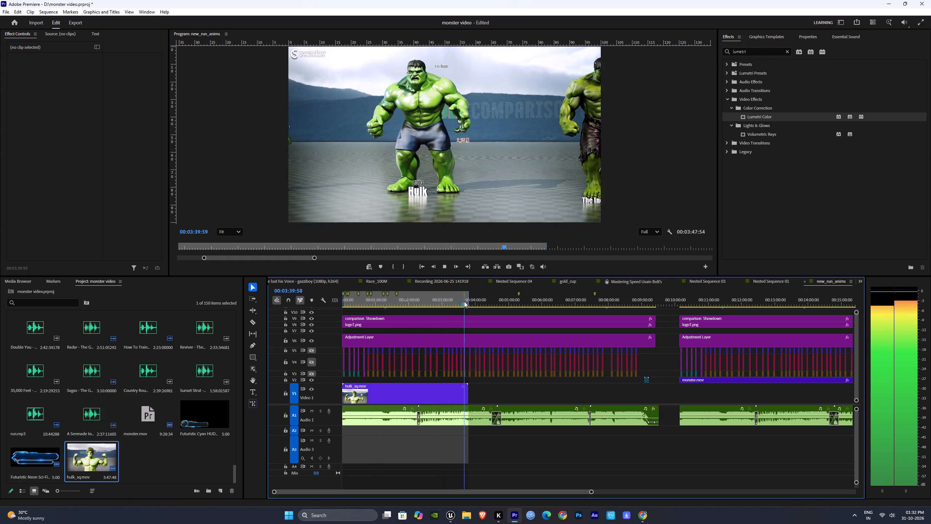
Cut the A1 music at the end of hulk_sq.mov and trim the following piece's start to about 00:04:03.
scroll(468, 396, "up", 16, "alt")
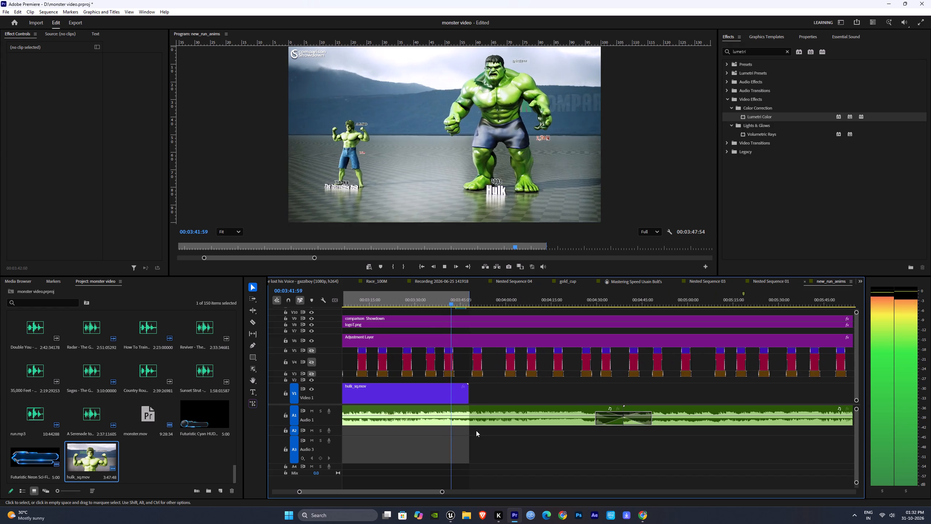
key("c")
left_click(468, 413)
key("v")
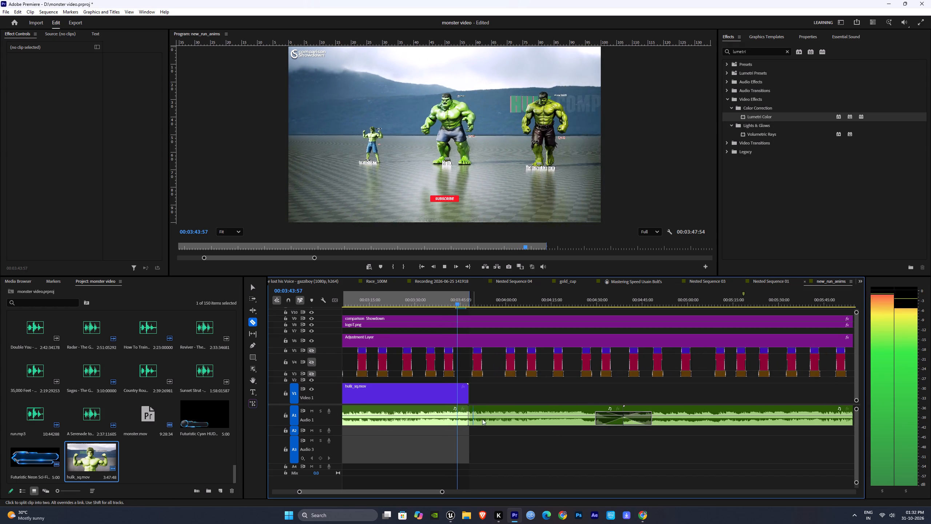
left_click_drag(471, 405, 495, 406)
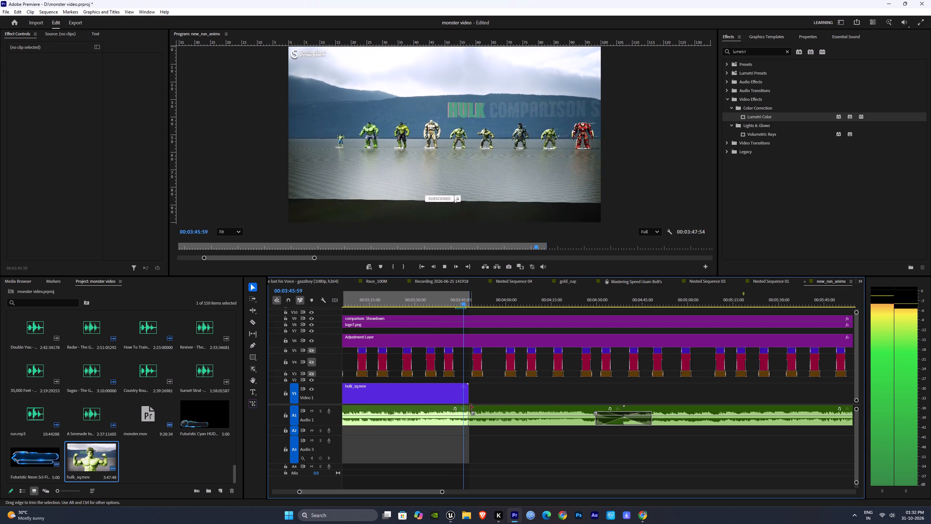
left_click_drag(470, 408, 517, 409)
Add volume keyframes near the end of the cut music clip, lower the last one for a fade-out, and play it back.
left_click(452, 416, "ctrl")
left_click(459, 416, "ctrl")
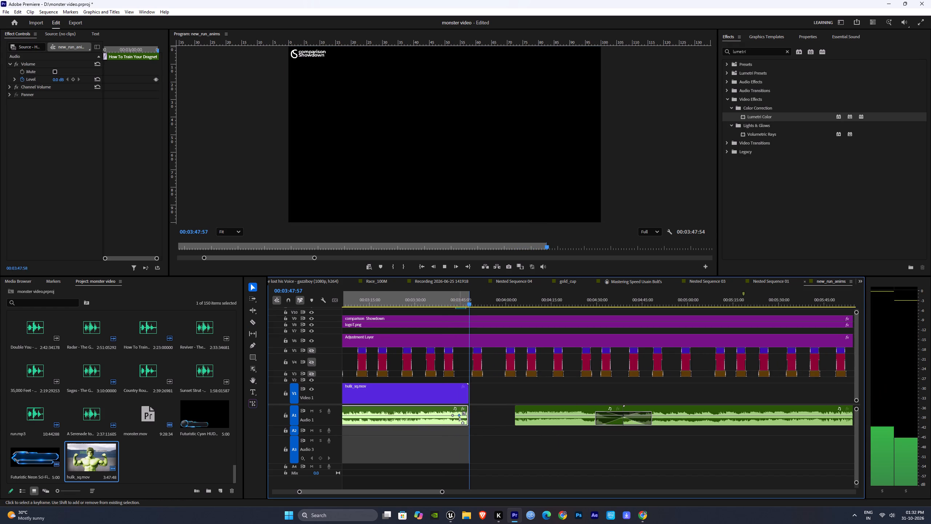
left_click_drag(459, 417, 468, 426)
left_click(451, 300)
key("space")
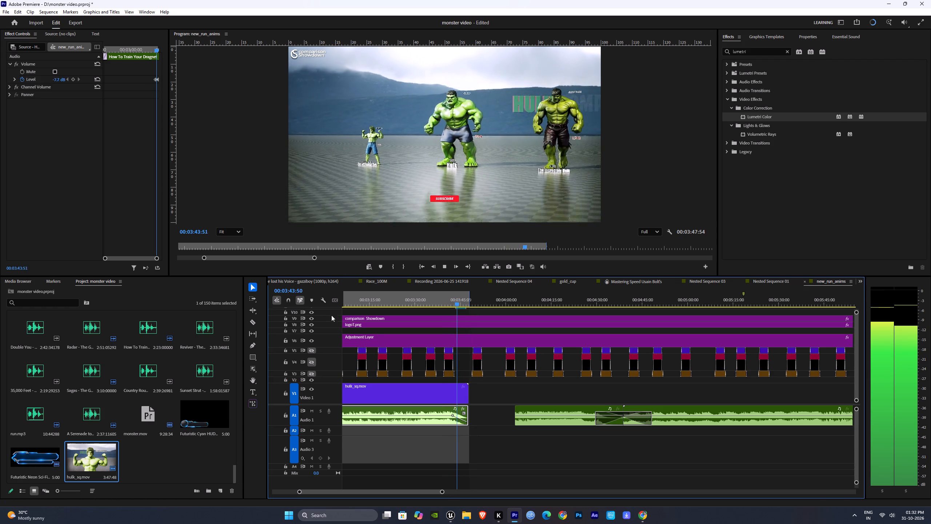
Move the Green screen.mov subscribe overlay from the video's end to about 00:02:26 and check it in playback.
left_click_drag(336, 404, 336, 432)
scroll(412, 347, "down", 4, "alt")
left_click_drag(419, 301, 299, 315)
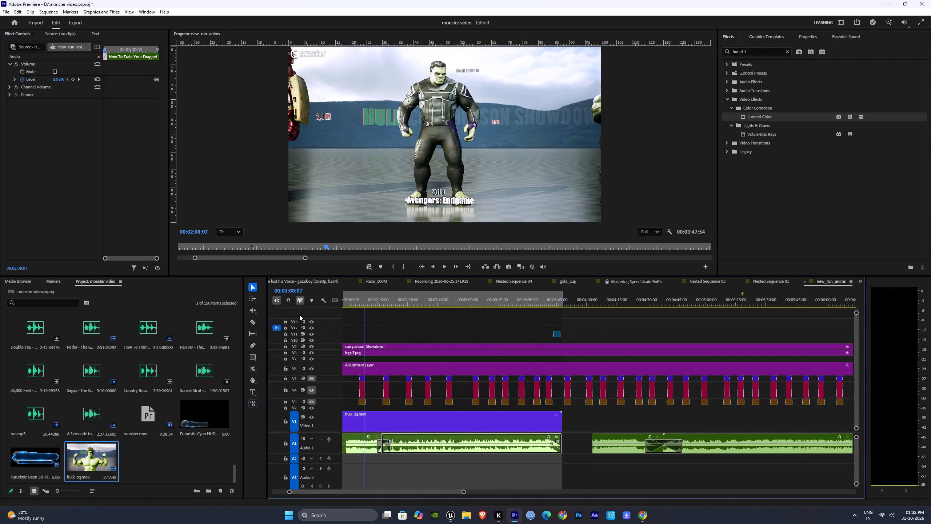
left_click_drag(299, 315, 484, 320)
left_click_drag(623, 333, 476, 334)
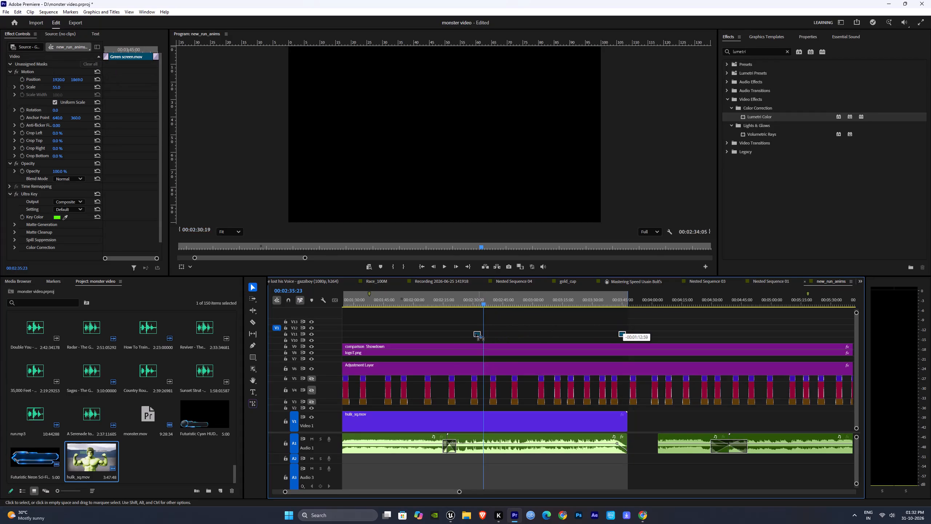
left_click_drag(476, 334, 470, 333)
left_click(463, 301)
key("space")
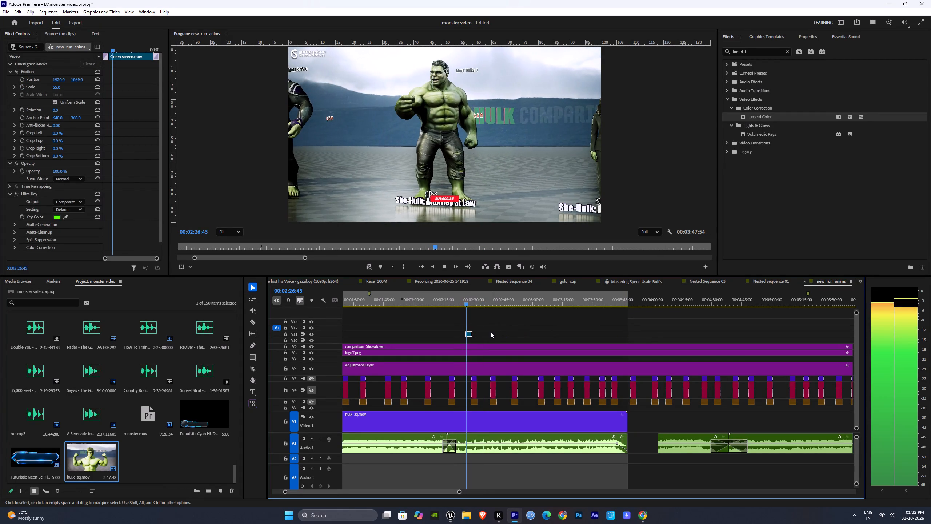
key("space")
Move the Green screen.mov subscribe overlay earlier to around 00:02:18, between the Avengers: Endgame and She-Hulk figures.
left_click_drag(472, 296, 499, 306)
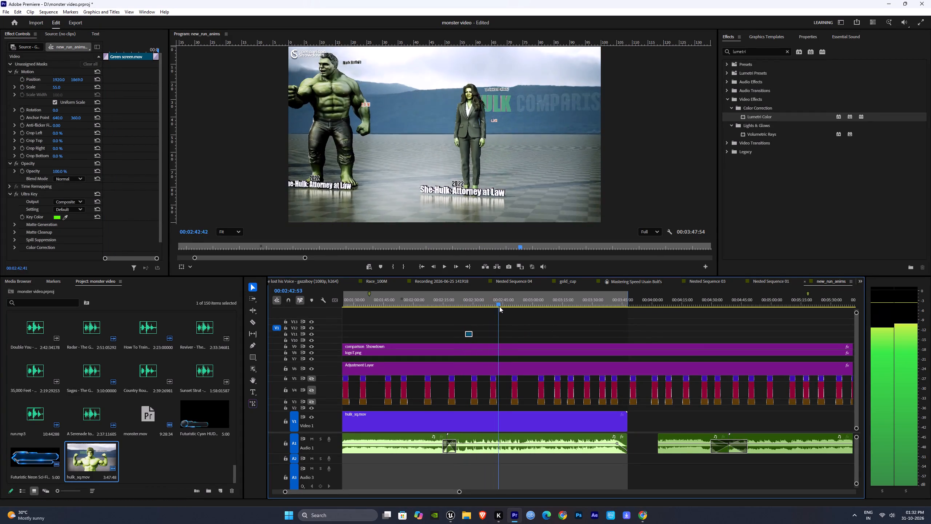
left_click_drag(499, 306, 447, 306)
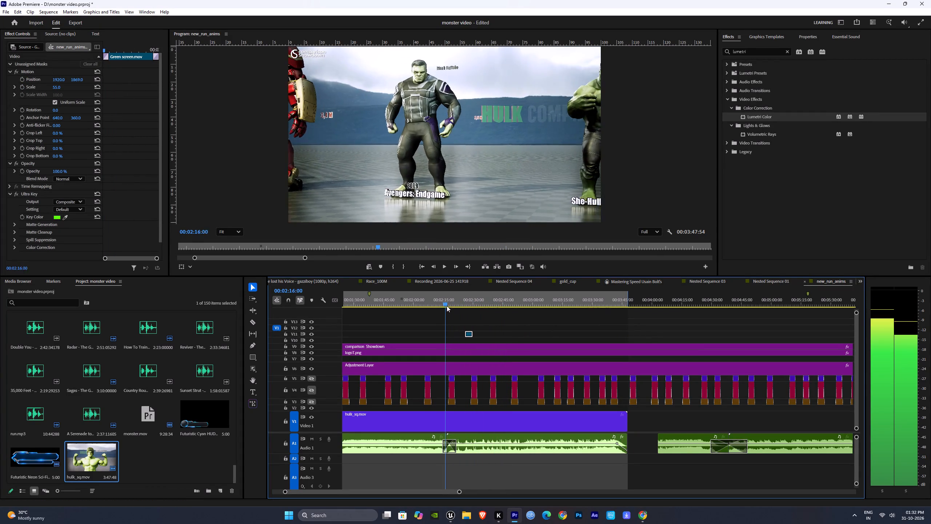
left_click_drag(447, 306, 450, 307)
left_click_drag(468, 334, 450, 335)
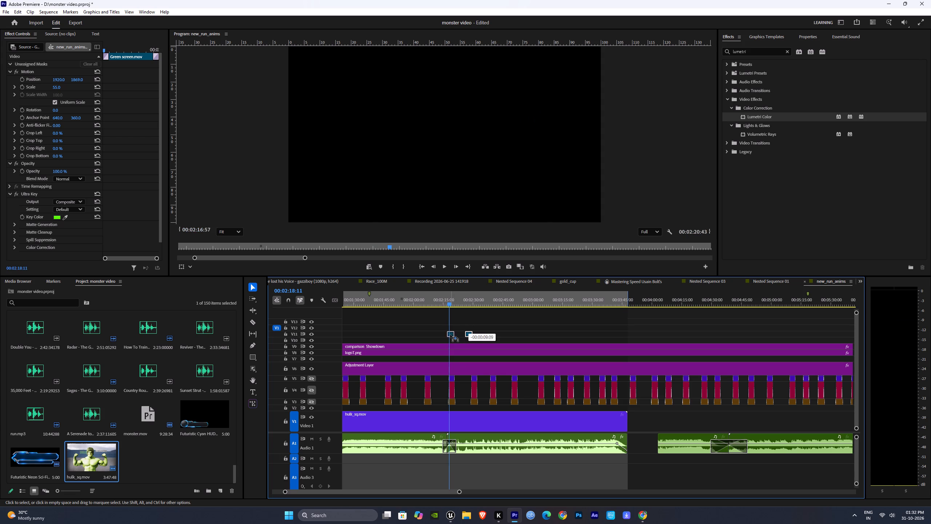
left_click_drag(450, 335, 449, 334)
Reposition the subscribe overlay higher in the frame, between the two figures, at about 1960, 1444.
left_click(35, 71)
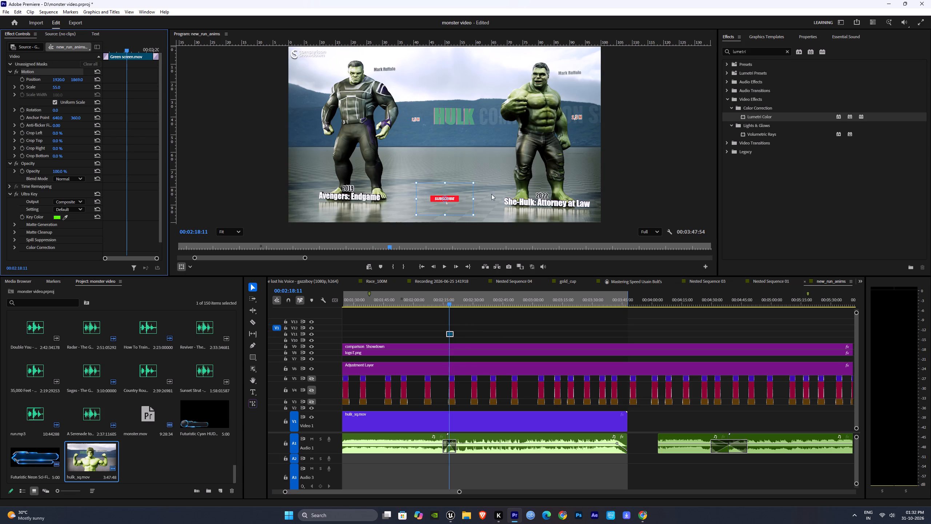
left_click_drag(451, 203, 455, 120)
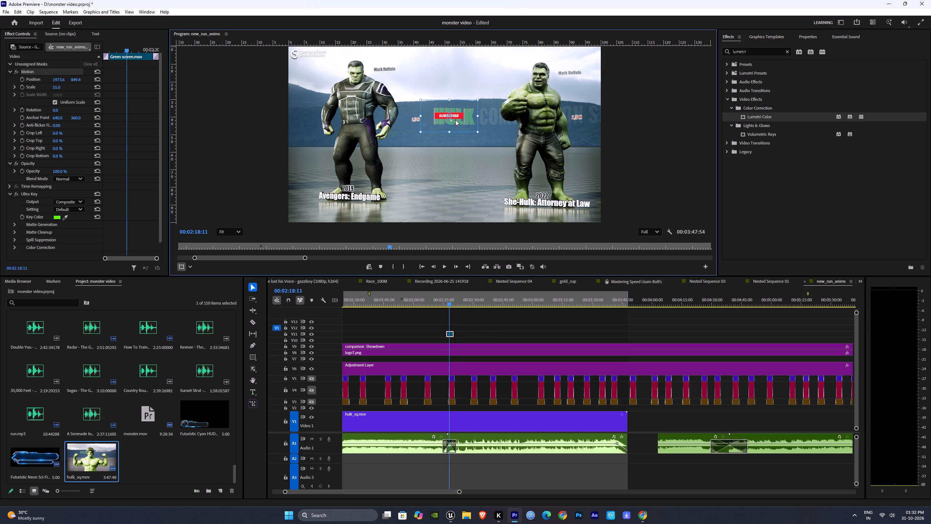
left_click_drag(455, 120, 454, 168)
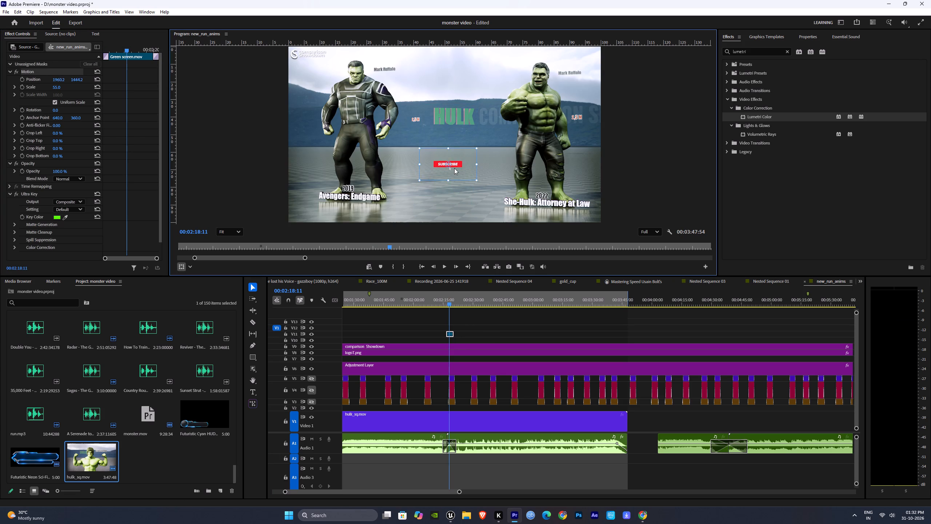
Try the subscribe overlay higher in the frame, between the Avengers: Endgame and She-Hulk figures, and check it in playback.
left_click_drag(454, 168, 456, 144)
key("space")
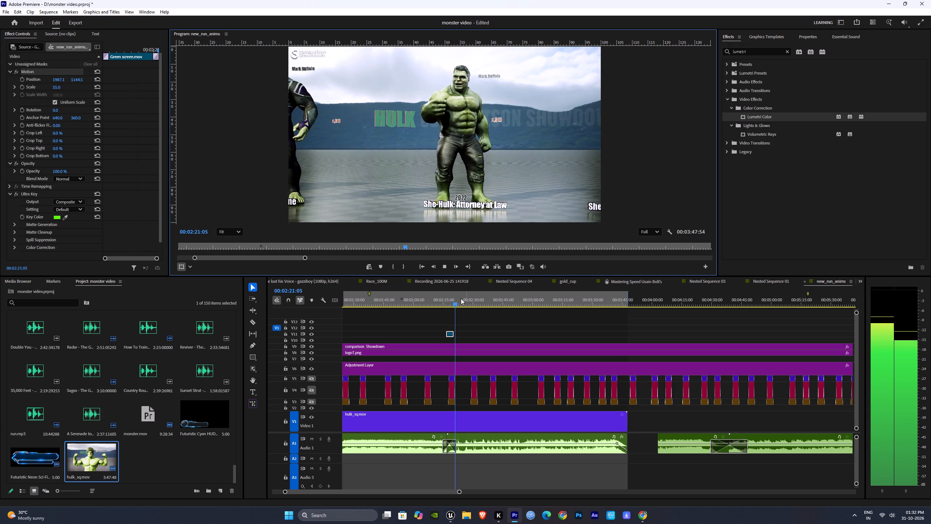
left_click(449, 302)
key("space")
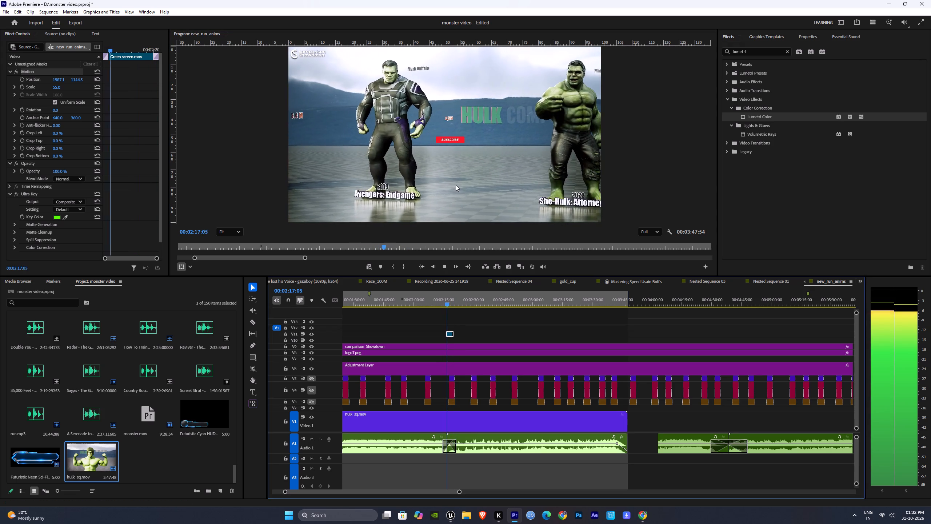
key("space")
Move the subscribe overlay down to the bottom edge of the frame, between the two figures' captions, and play it back.
left_click_drag(455, 142, 459, 209)
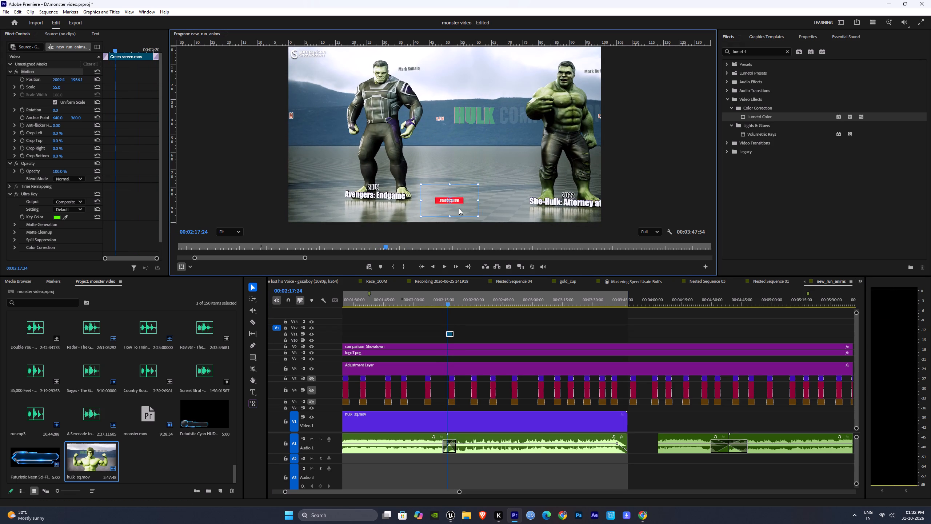
left_click_drag(459, 209, 460, 215)
key("space")
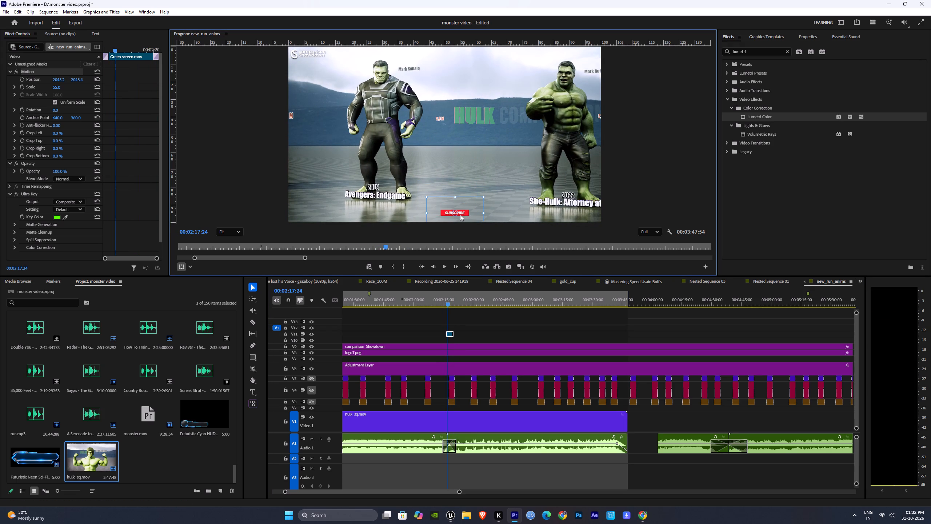
Delete the other Green screen.mov subscribe overlay at about 00:01:17, over the Avengers: Age of Ultron figure, and save the project.
left_click_drag(457, 492, 488, 487)
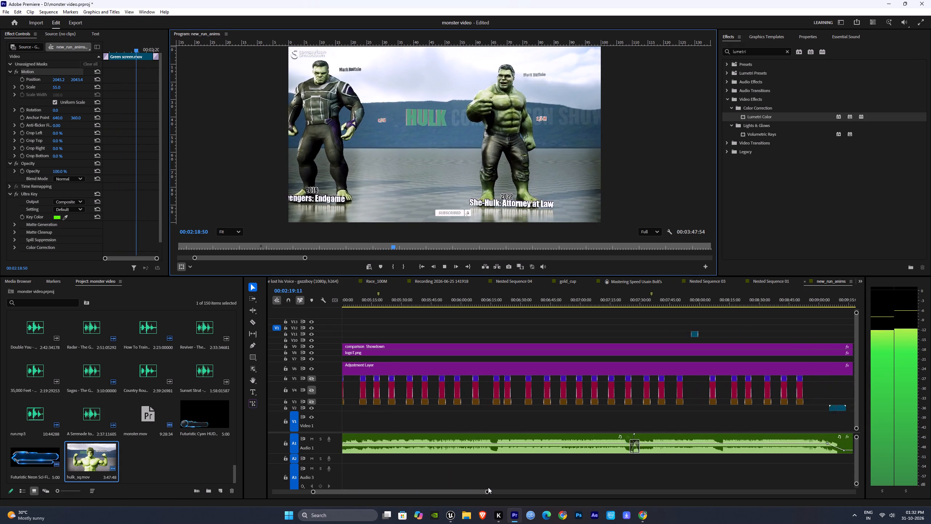
left_click_drag(488, 487, 454, 487)
left_click_drag(455, 491, 497, 487)
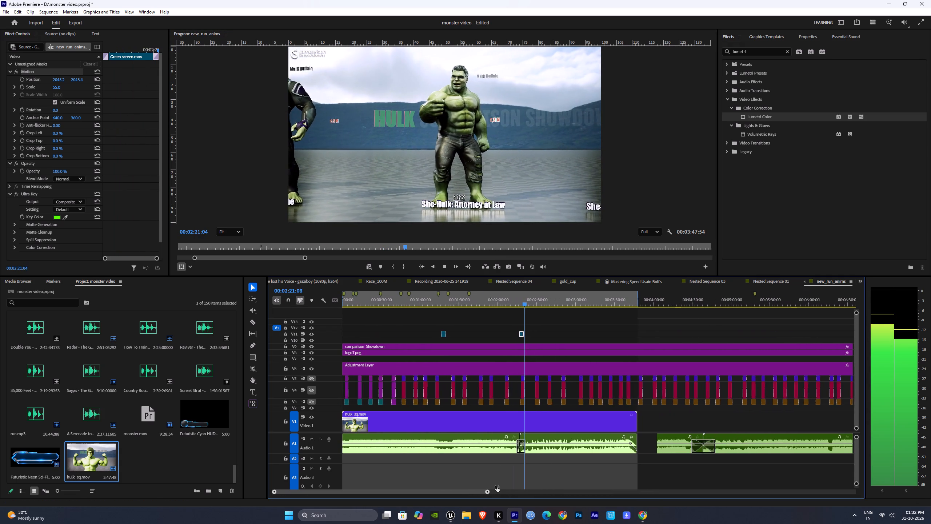
left_click_drag(497, 487, 497, 486)
left_click_drag(464, 303, 439, 309)
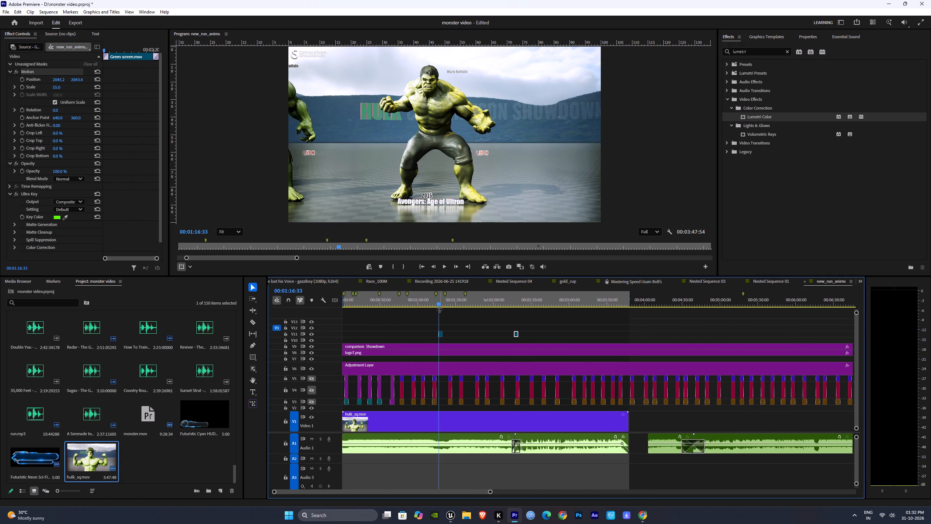
key("space")
key("space")
left_click_drag(452, 323, 439, 336)
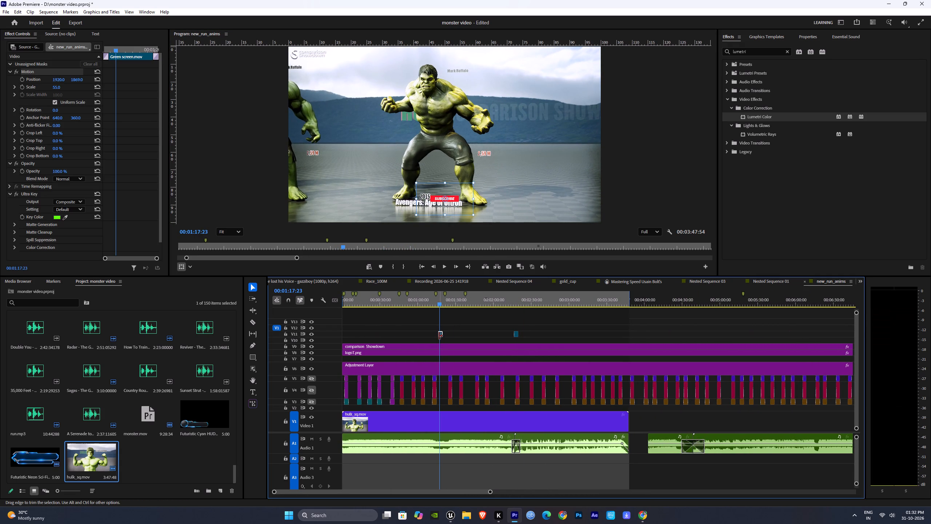
key("Delete")
key("ctrl+s")
Spot-check playback of the later part of the video, from about 00:02:39 to the end of hulk_sq.mov.
left_click_drag(526, 300, 543, 302)
key("space")
left_click_drag(556, 300, 569, 300)
key("space")
left_click_drag(583, 297, 591, 297)
key("space")
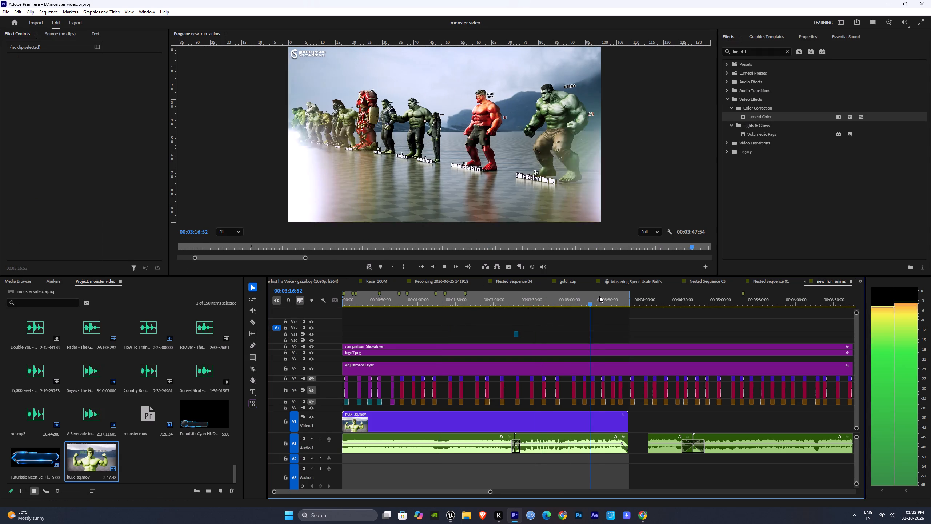
left_click(599, 296)
key("space")
left_click(610, 295)
key("space")
left_click(615, 296)
key("space")
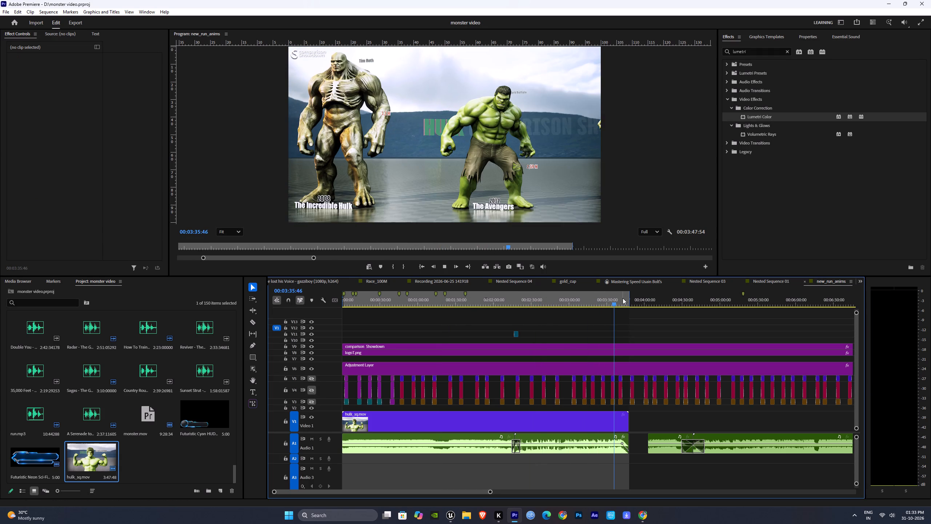
left_click(624, 301)
key("space")
Spot-check playback of the opening, from the start to about 00:00:34, and save the project.
left_click_drag(627, 301, 372, 311)
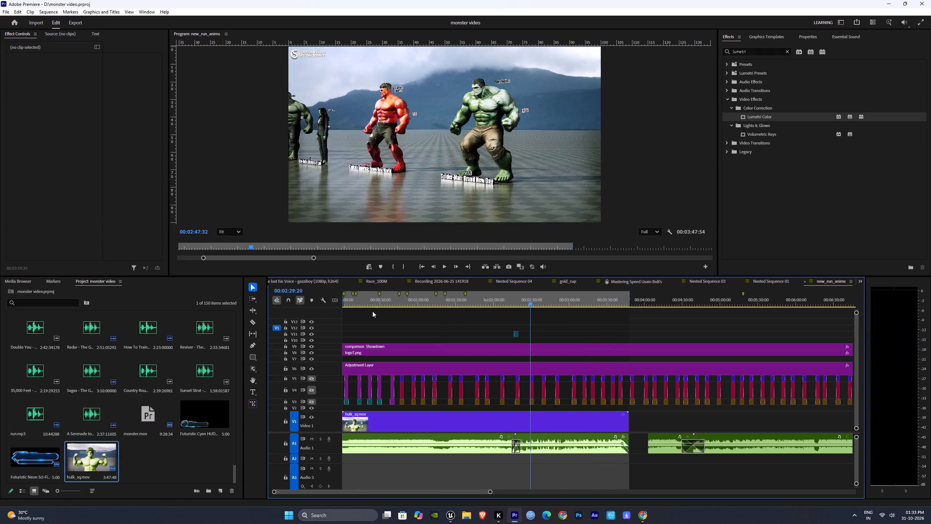
left_click_drag(372, 311, 319, 312)
key("space")
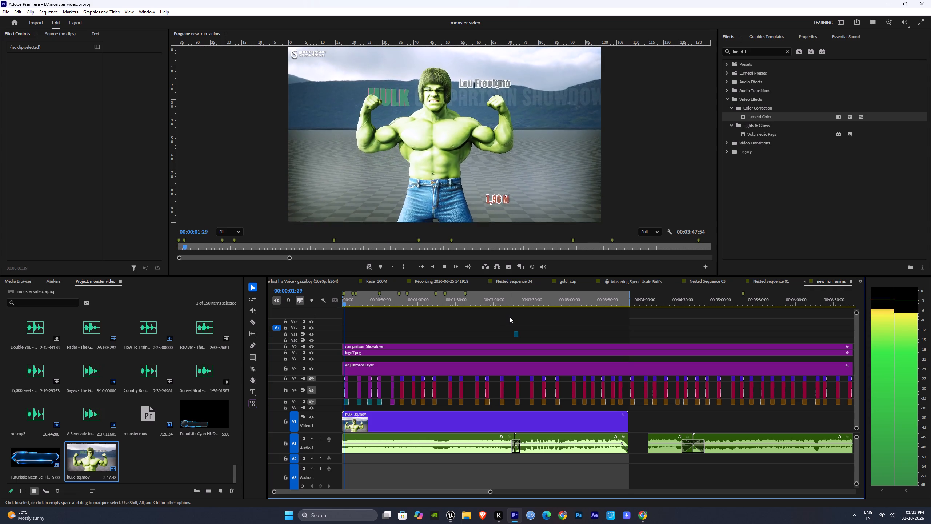
scroll(470, 159, "down", 2)
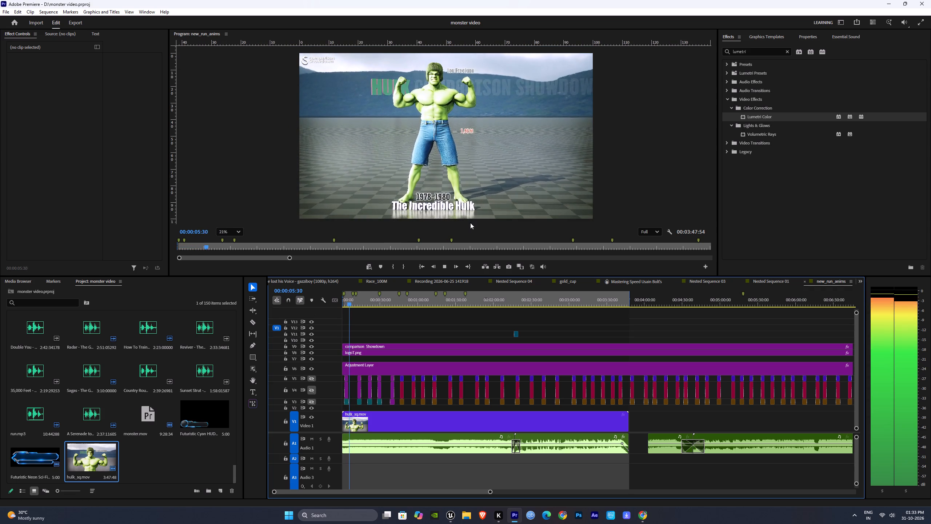
left_click(368, 302)
key("space")
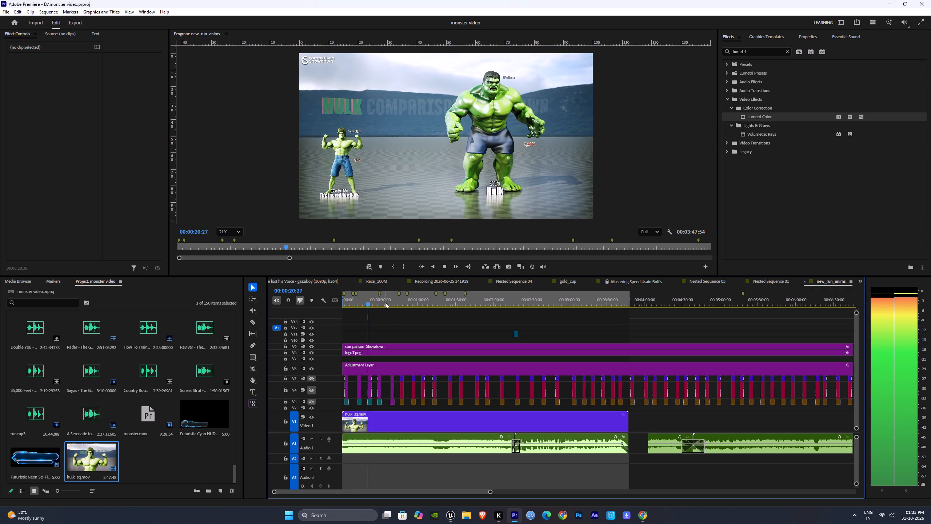
left_click(385, 302)
key("space")
key("space")
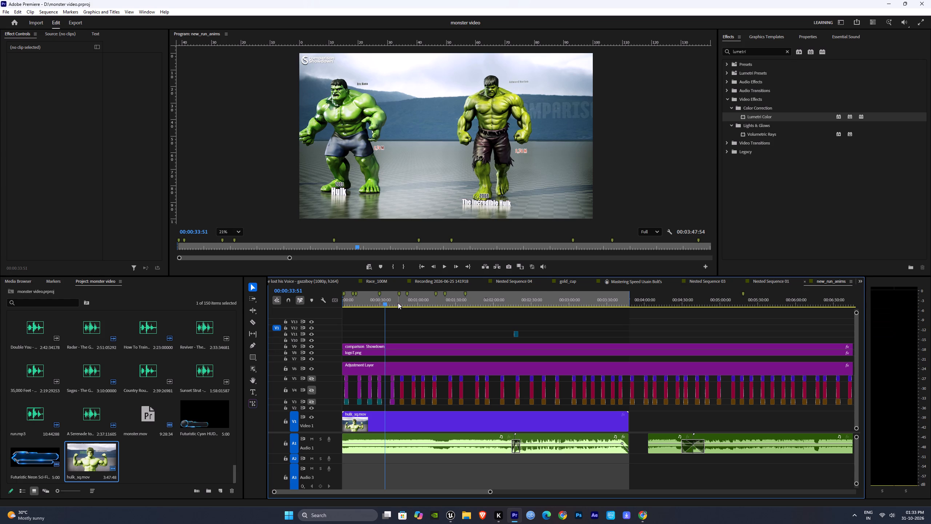
key("ctrl+s")
Spot-check playback at several points going backwards from about 00:03:36 to about 00:01:43.
left_click_drag(409, 302, 616, 316)
key("space")
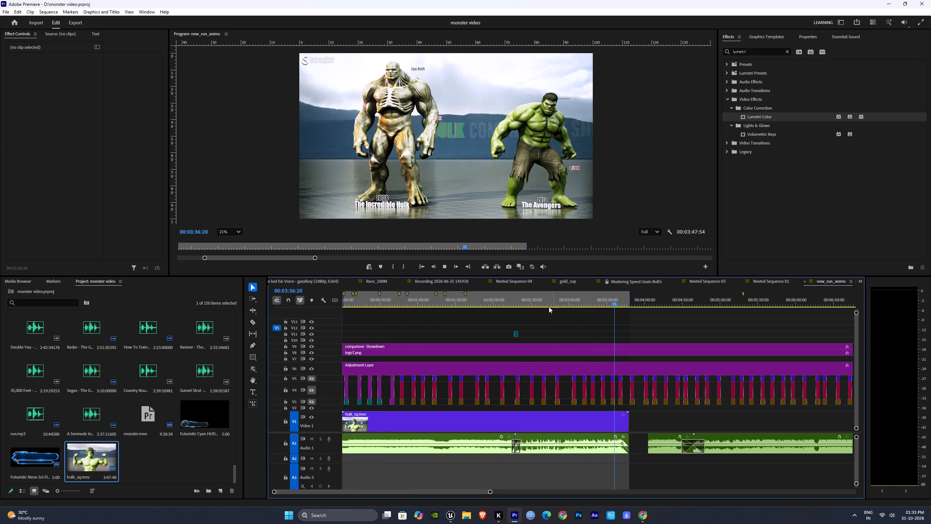
left_click_drag(533, 302, 512, 302)
key("space")
left_click(494, 300)
key("space")
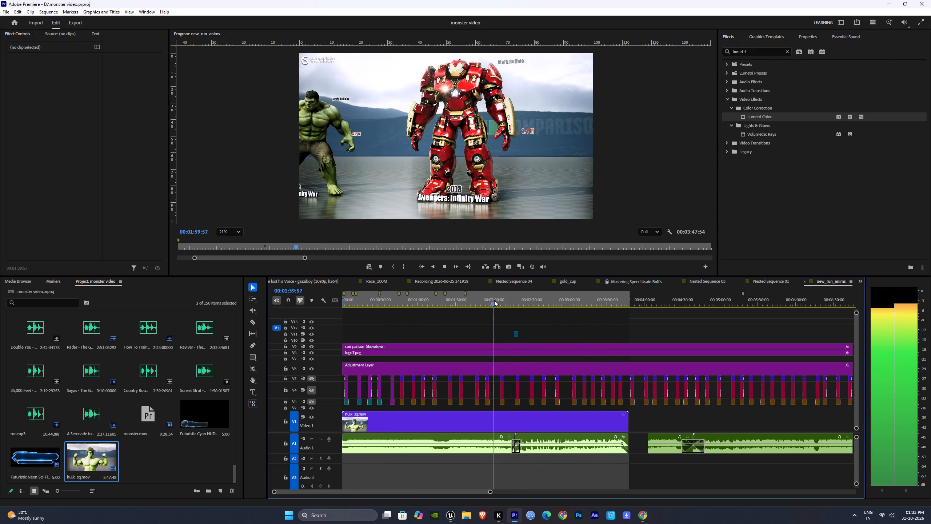
left_click_drag(484, 300, 473, 301)
key("space")
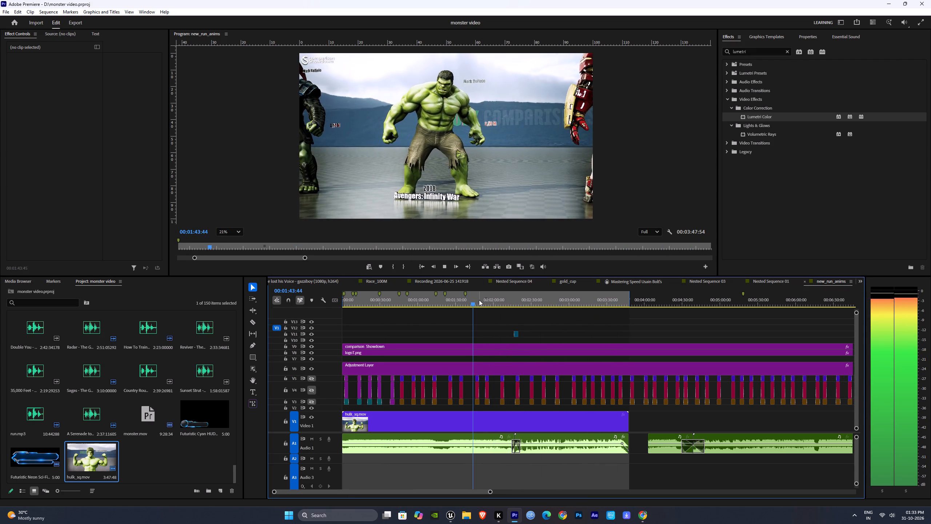
Spot-check playback going forwards from just before the subscribe overlay to about 00:03:30.
left_click_drag(479, 300, 513, 307)
key("space")
left_click(538, 302)
key("space")
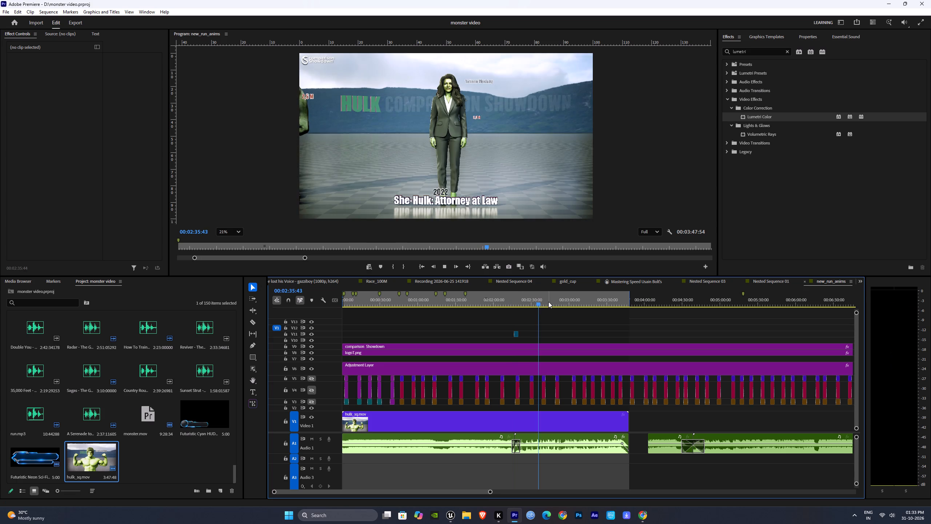
left_click(548, 302)
key("space")
key("space")
left_click(562, 302)
key("space")
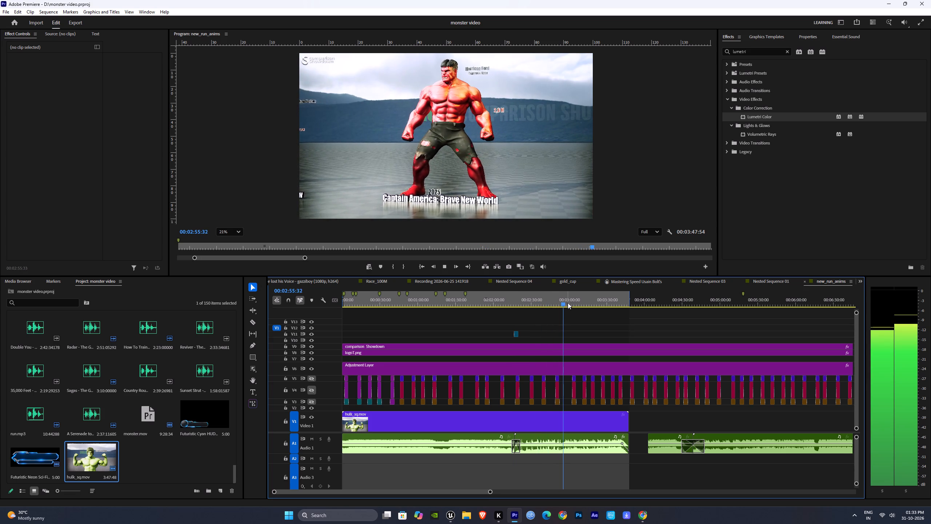
left_click_drag(568, 303, 576, 303)
key("space")
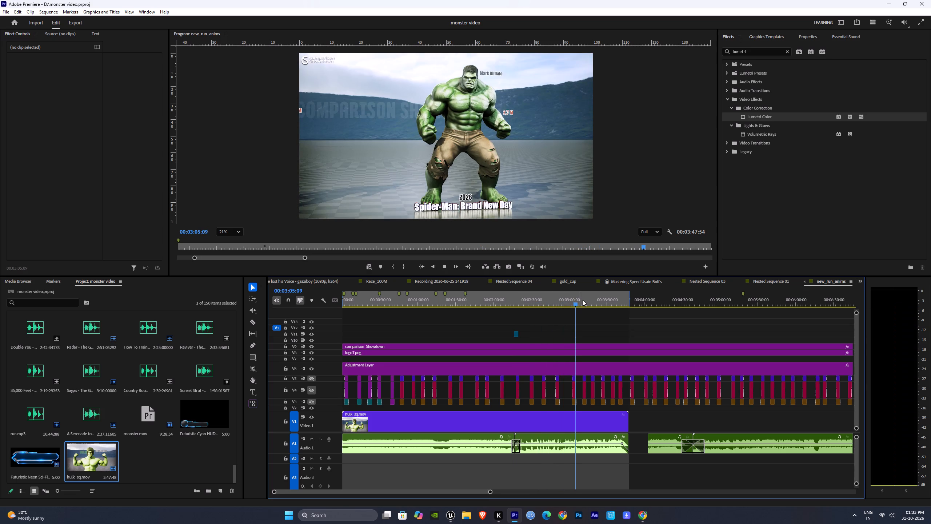
left_click(590, 300)
key("space")
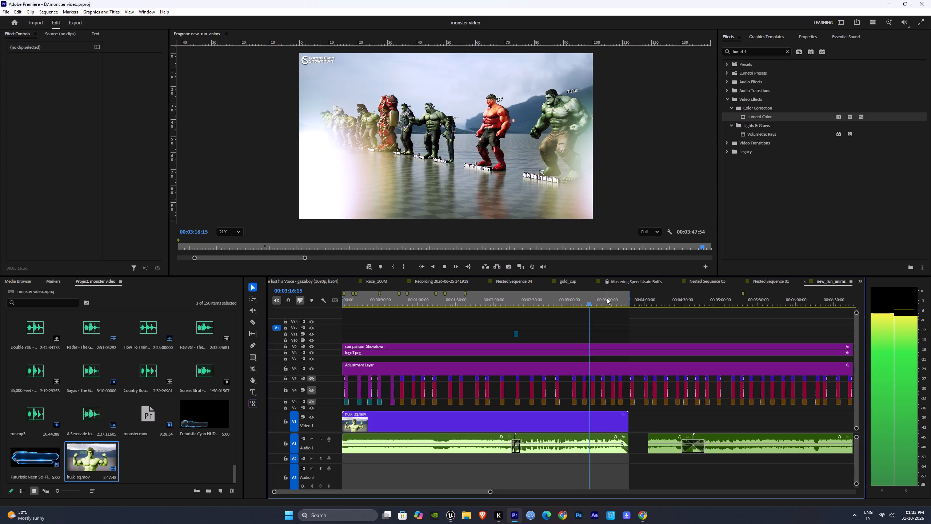
left_click(607, 298)
key("space")
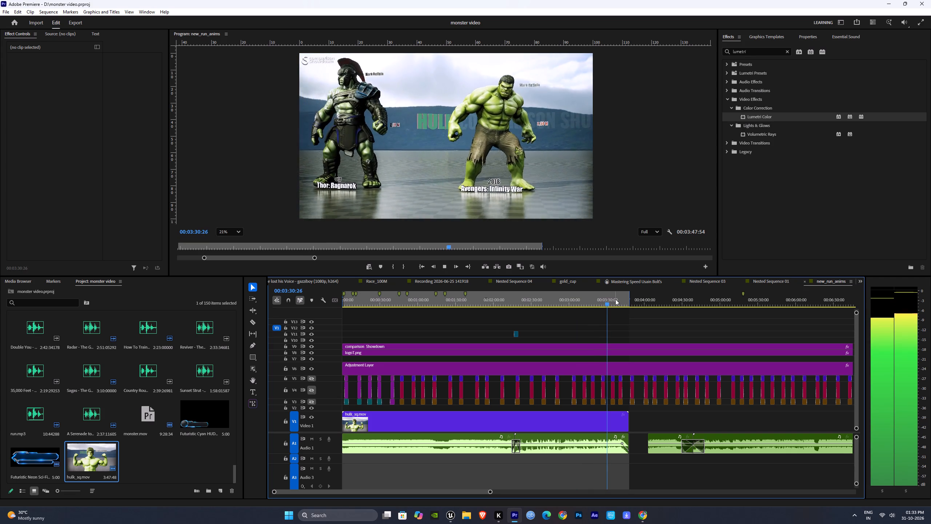
Split the music clip at about 00:02:51 and delete the piece between its existing crossfade and the cut.
left_click_drag(615, 299, 567, 300)
key("space")
scroll(580, 413, "up", 6, "alt")
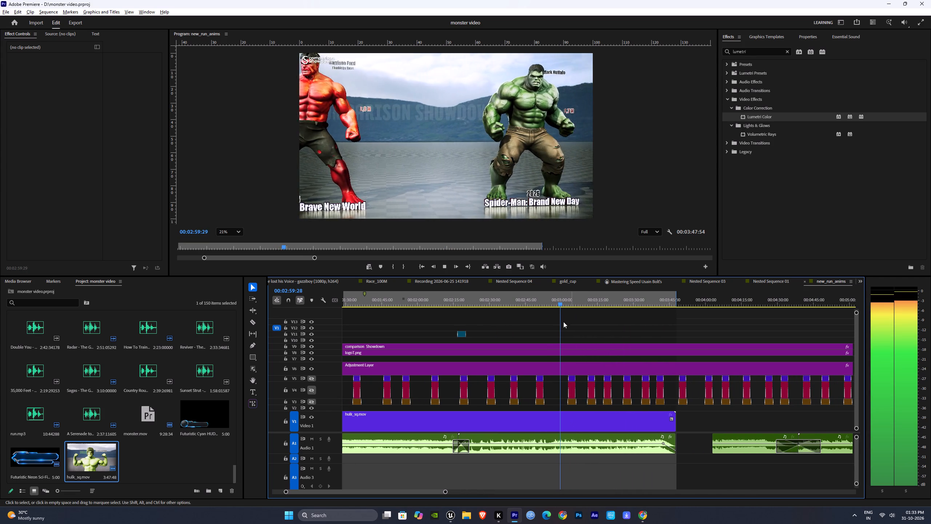
left_click_drag(549, 302, 543, 302)
key("c")
left_click(540, 448)
key("v")
left_click(516, 449)
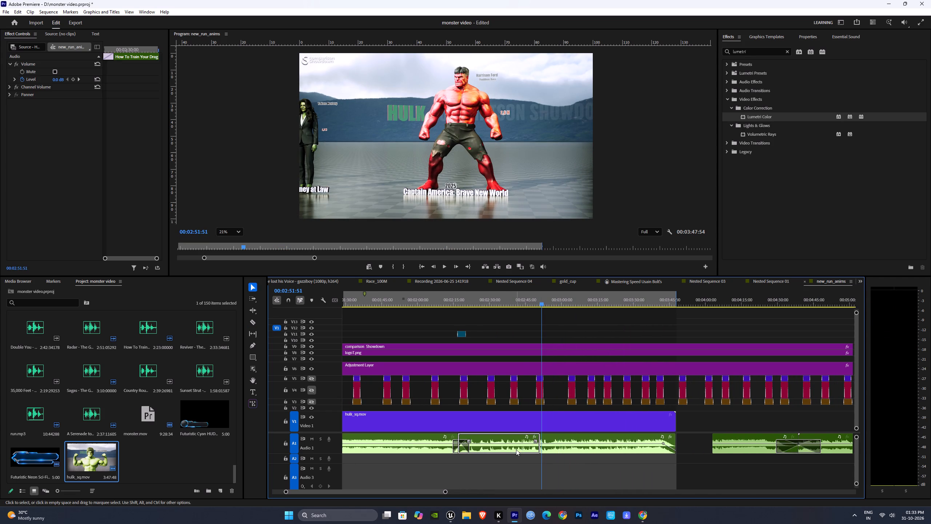
key("Delete")
Move the remaining music clip back against the earlier one and extend its end slightly past the end of hulk_sq.mov.
left_click_drag(571, 448, 488, 449)
left_click_drag(592, 447, 688, 448)
Rework the extended music clip's volume keyframes, adding points near hulk_sq.mov's end and lowering the last one for a fade-out.
left_click_drag(592, 450, 672, 442)
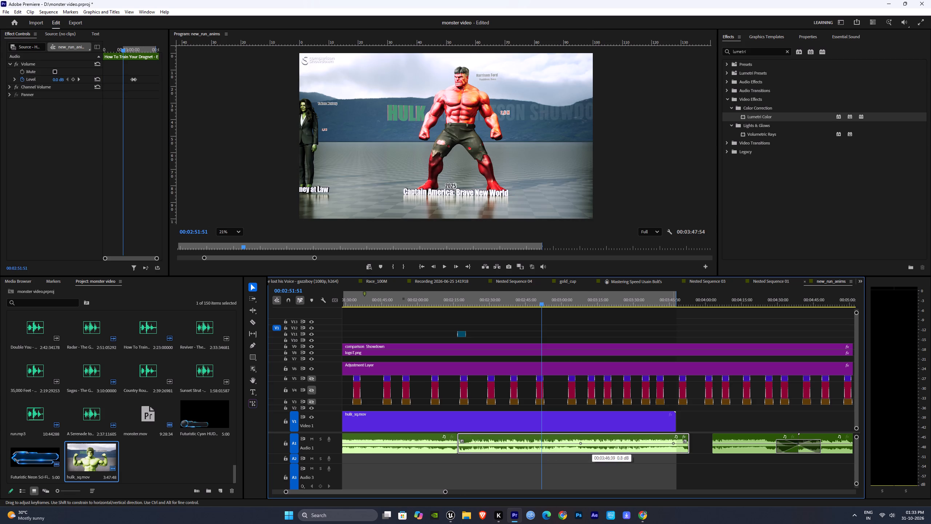
left_click_drag(672, 442, 673, 443)
left_click(673, 443)
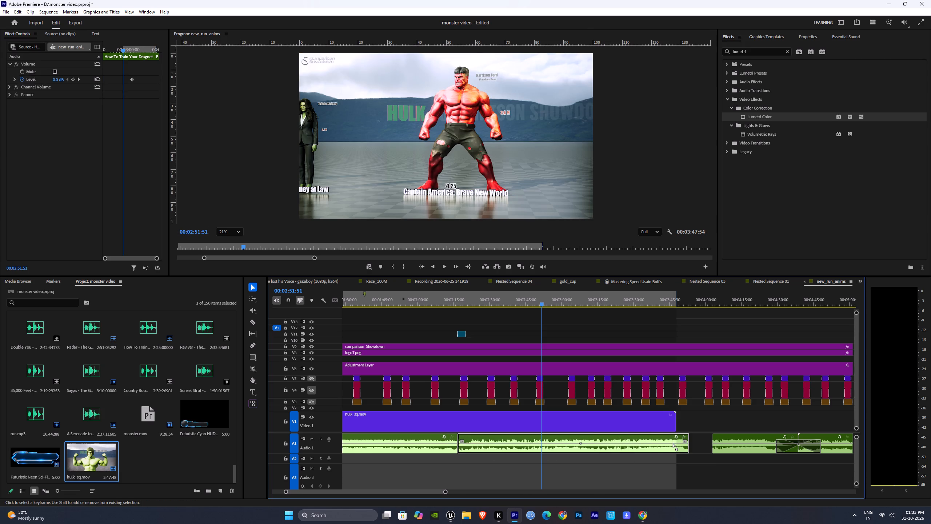
left_click(663, 444, "ctrl")
left_click(674, 443, "ctrl")
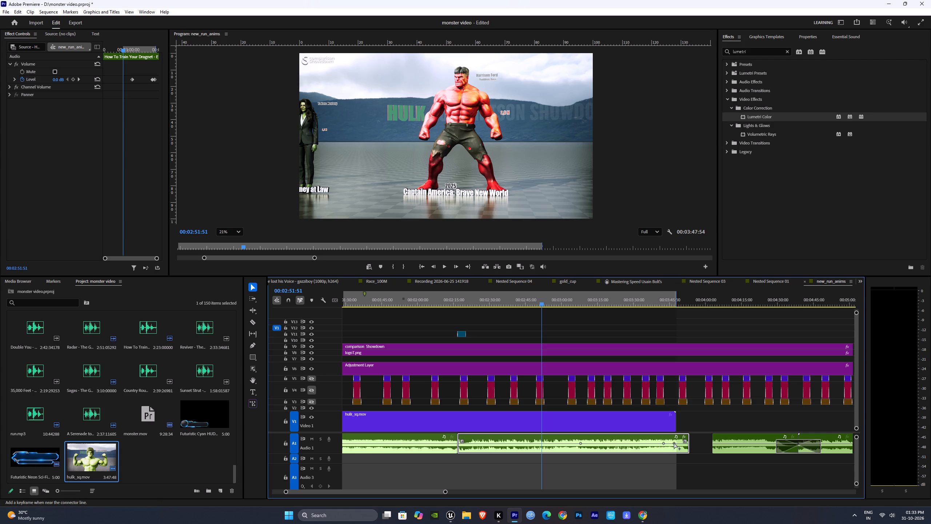
left_click_drag(673, 445, 683, 456)
key("space")
Play through the new music join at about 00:02:17, apply a Constant Gain crossfade there and lengthen it.
left_click_drag(507, 302, 459, 312)
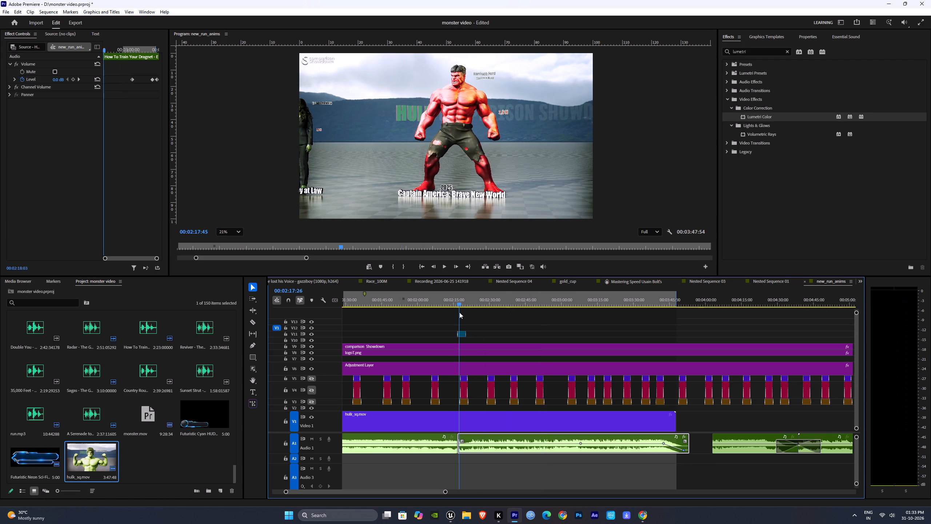
left_click_drag(459, 312, 454, 312)
key("space")
left_click(466, 467)
left_click(463, 468)
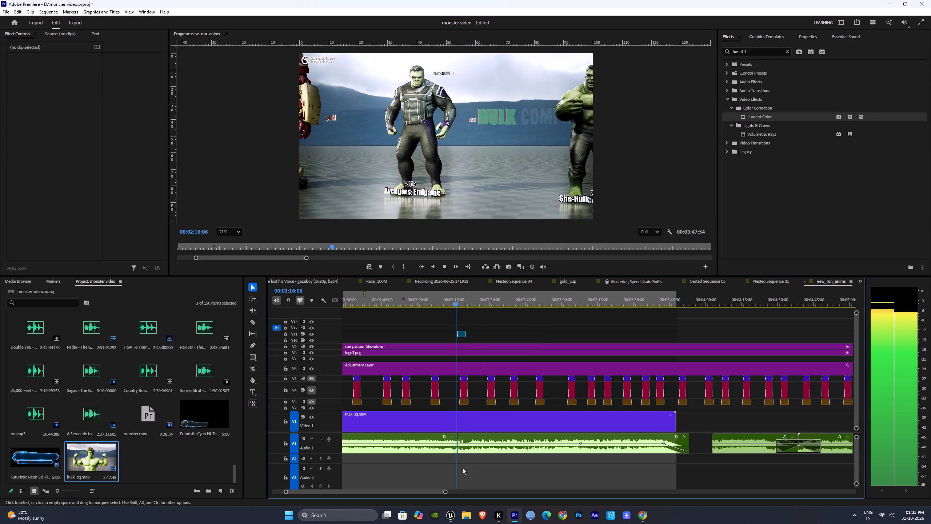
scroll(431, 462, "up", 4, "alt")
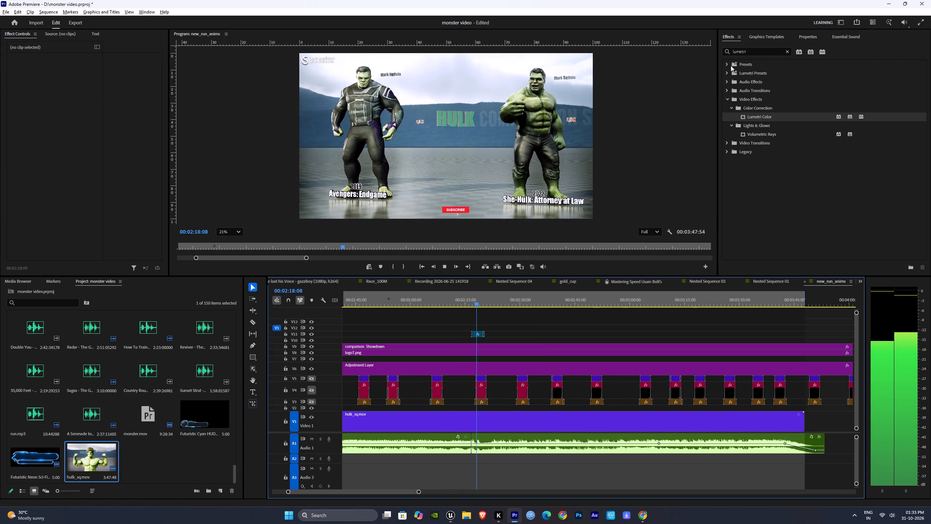
left_click(788, 51)
left_click(728, 91)
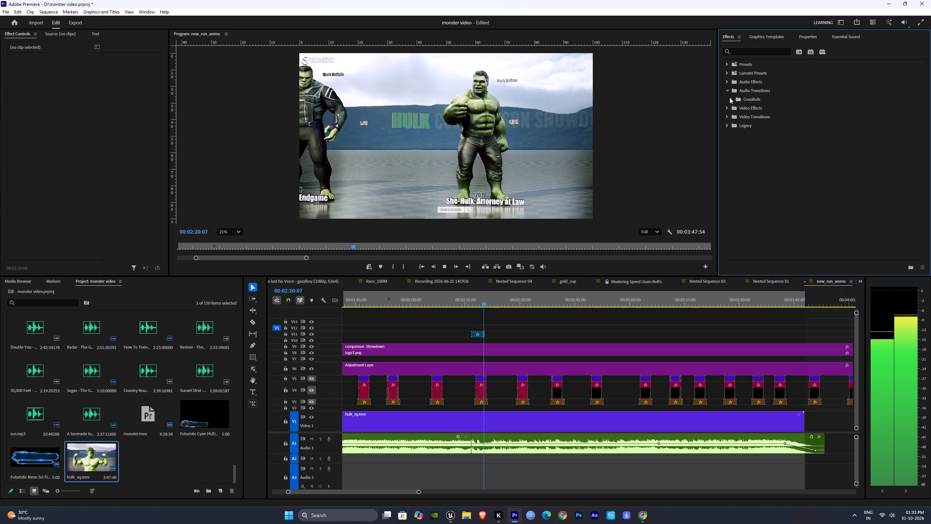
left_click(730, 98)
left_click_drag(751, 110, 469, 452)
left_click_drag(476, 443, 476, 443)
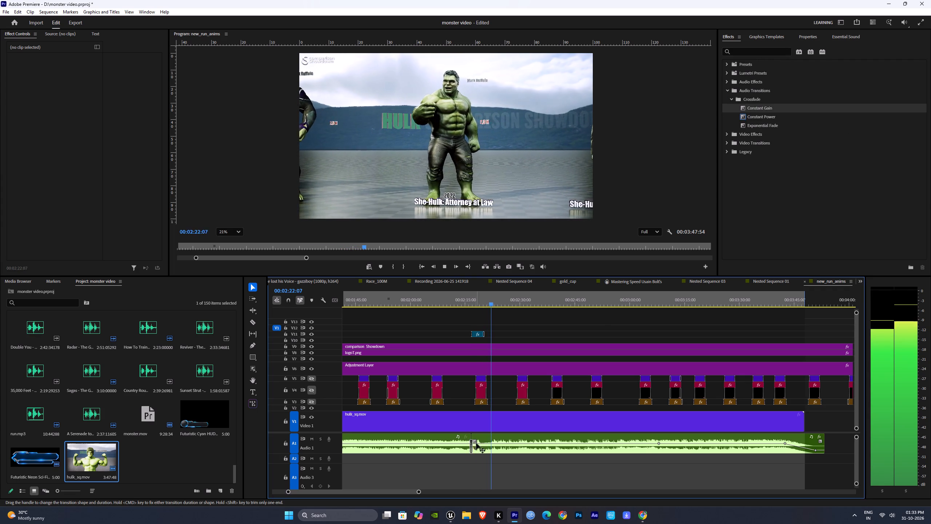
left_click_drag(476, 443, 500, 444)
left_click(546, 468)
left_click(566, 469)
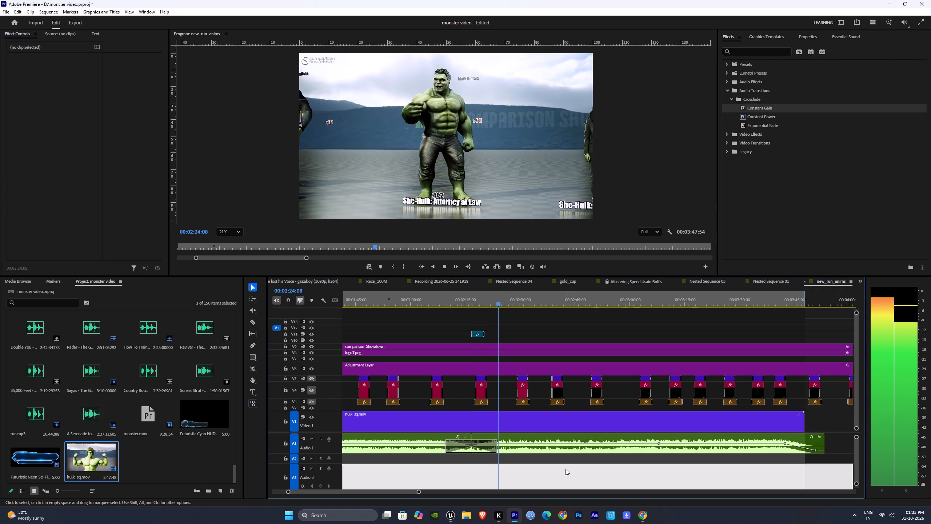
Spot-check the music after the lengthened crossfade by playing back stretches of the sequence up to about 00:02:51.
left_click_drag(516, 299, 551, 297)
key("space")
left_click_drag(557, 299, 579, 302)
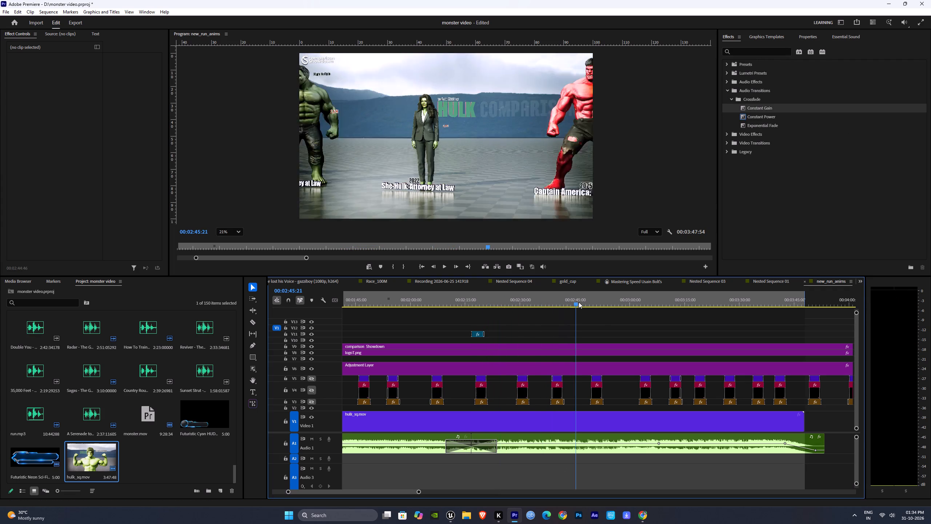
left_click_drag(579, 302, 578, 302)
key("space")
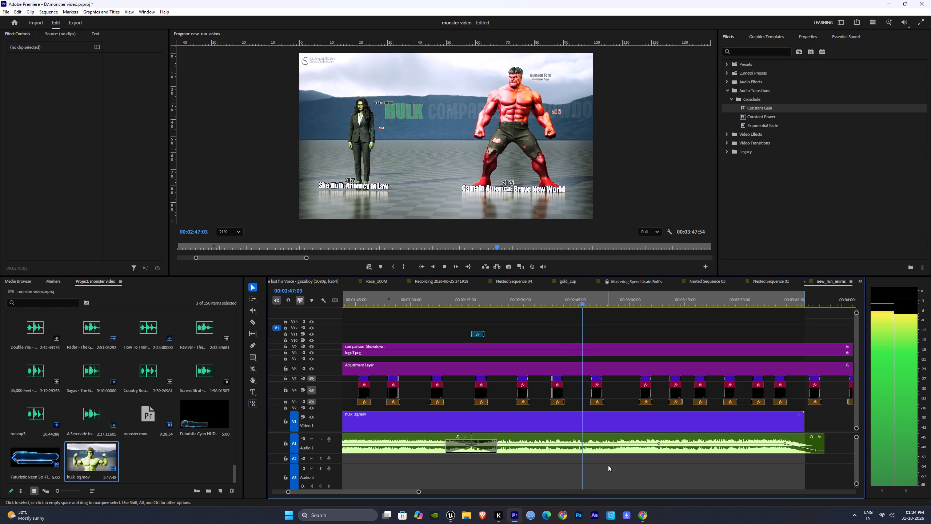
left_click(608, 465)
left_click(604, 467)
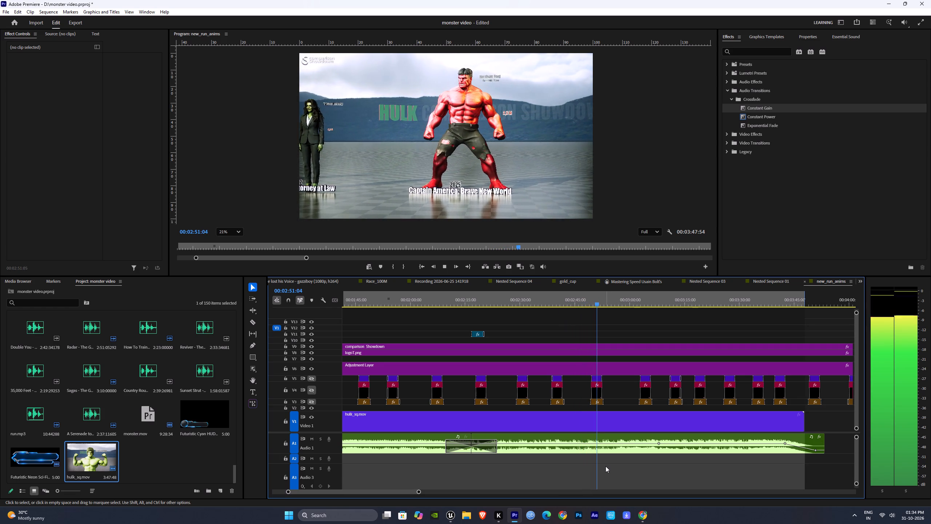
key("space")
Save the project.
key("ctrl+s")
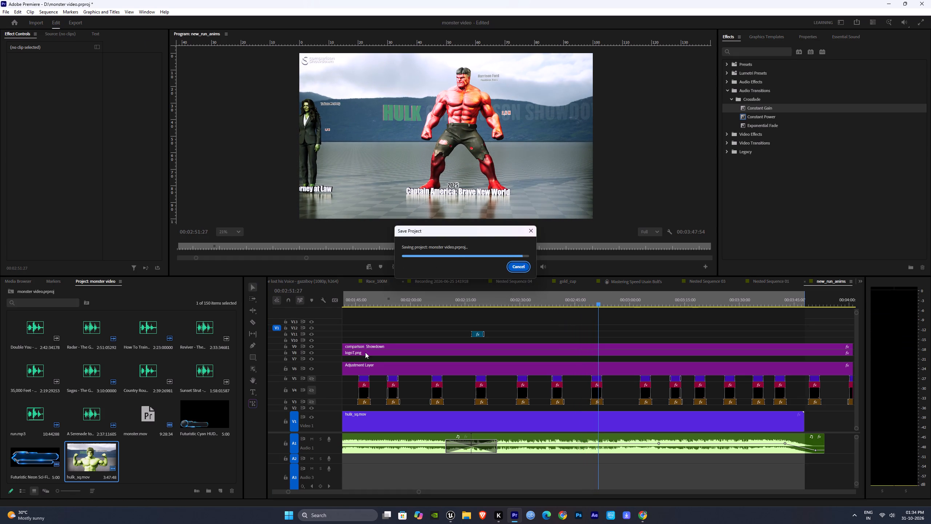
Switch the Adjustment Layer track's visibility off and back on to check its effect on the picture.
left_click(310, 369)
left_click(310, 369)
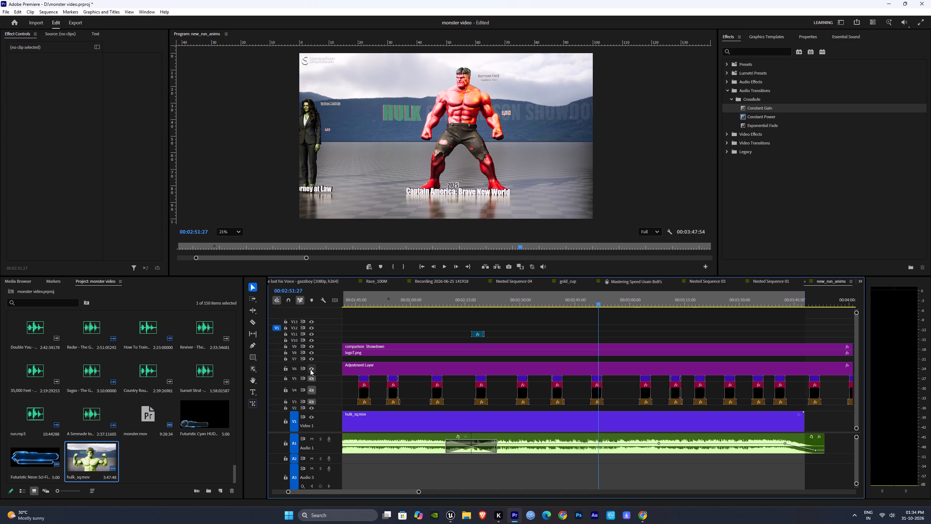
Export the new_run_anims sequence under the file name "hulku re" with the Match Source - Adaptive High Bitrate preset.
key("ctrl+m")
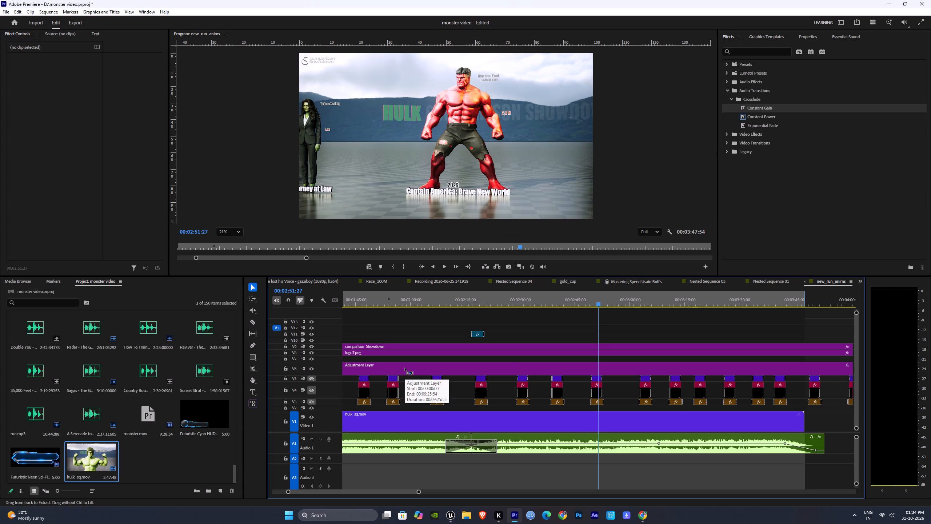
left_click(548, 271)
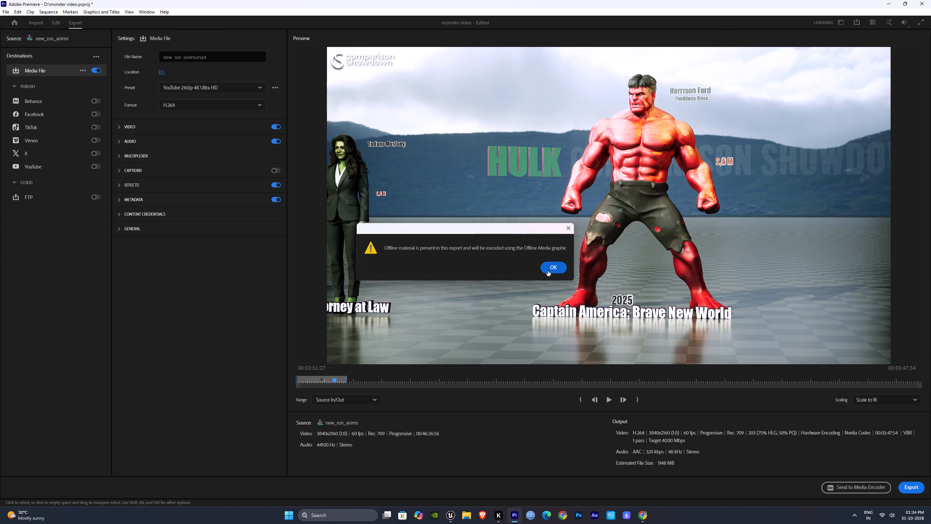
left_click_drag(210, 57, 157, 55)
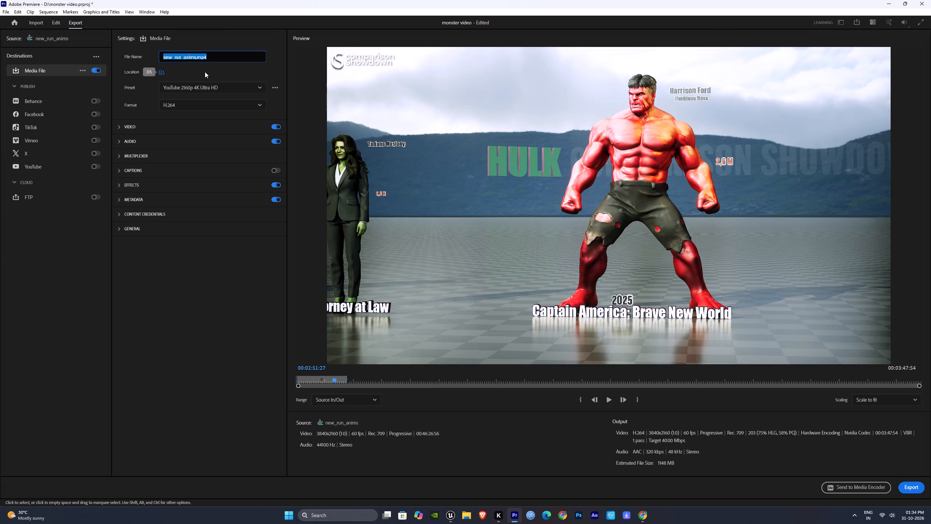
type("hulku re")
key("space")
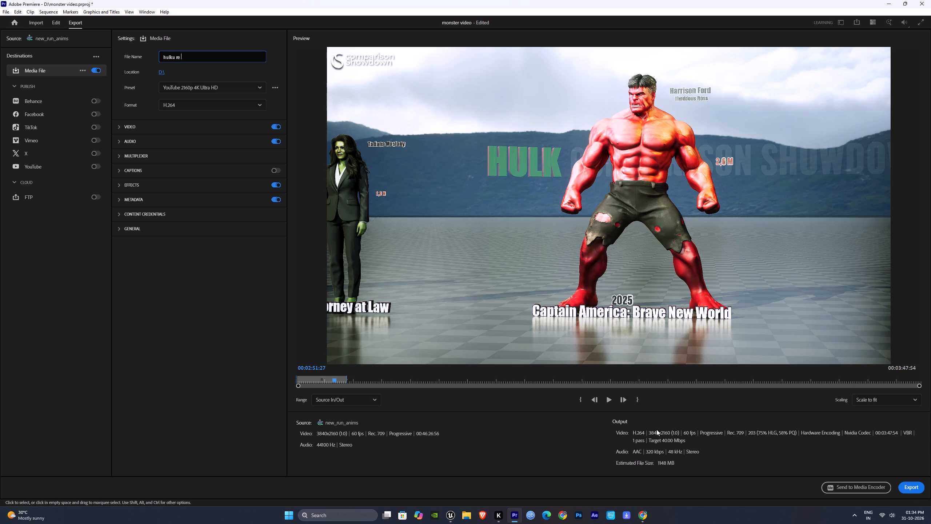
left_click(186, 85)
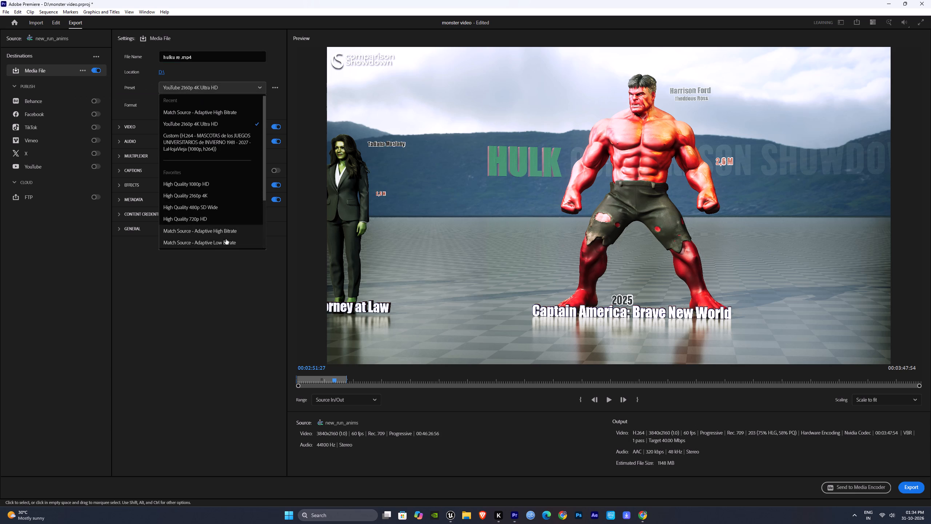
left_click(226, 233)
left_click(908, 490)
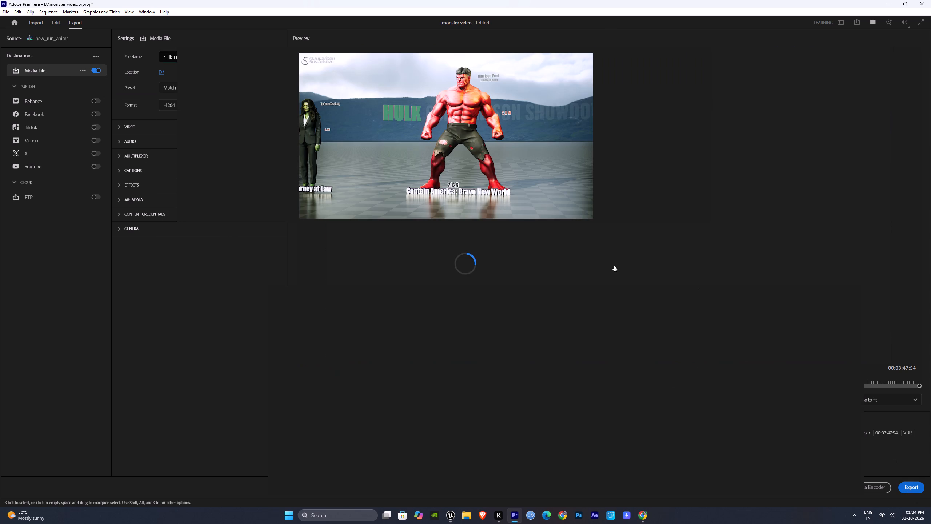
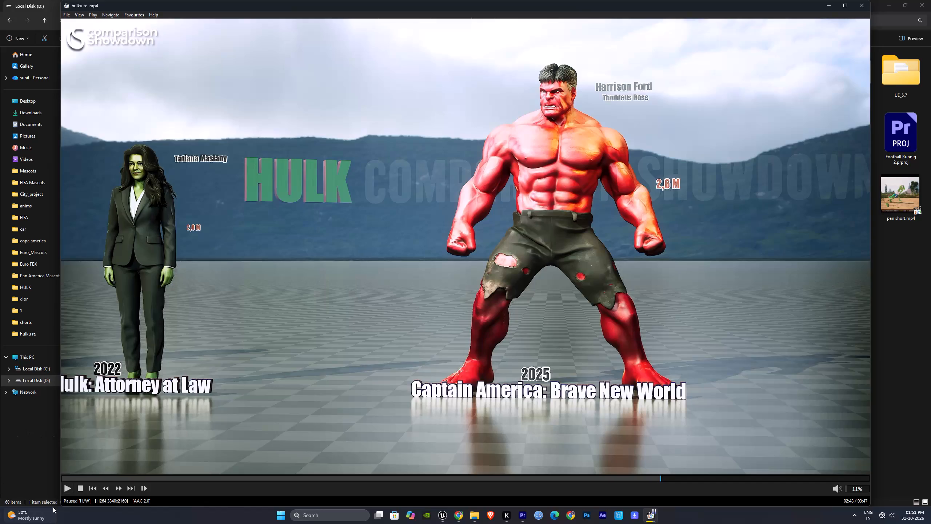
Play the exported hulku re video on from 02:48, and switch to Premiere to view the sequence at about 00:02:45.
left_click(73, 491)
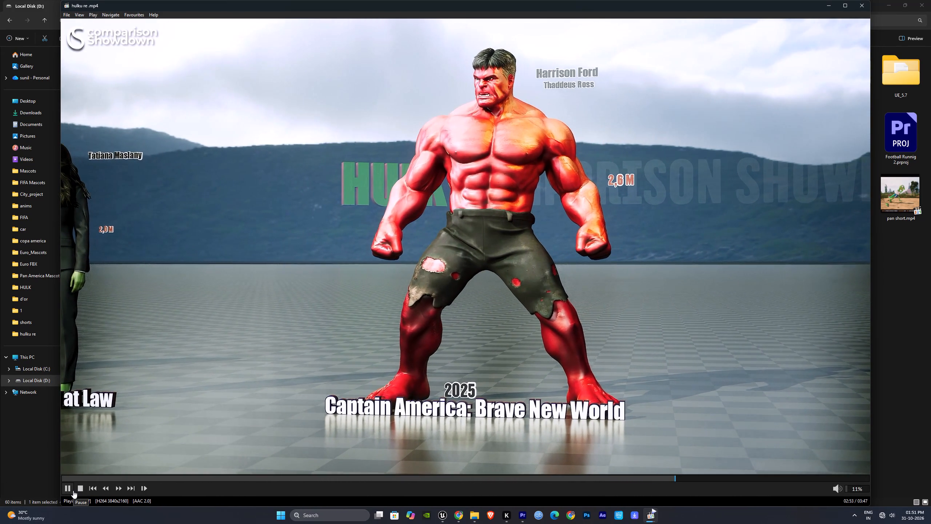
left_click(519, 523)
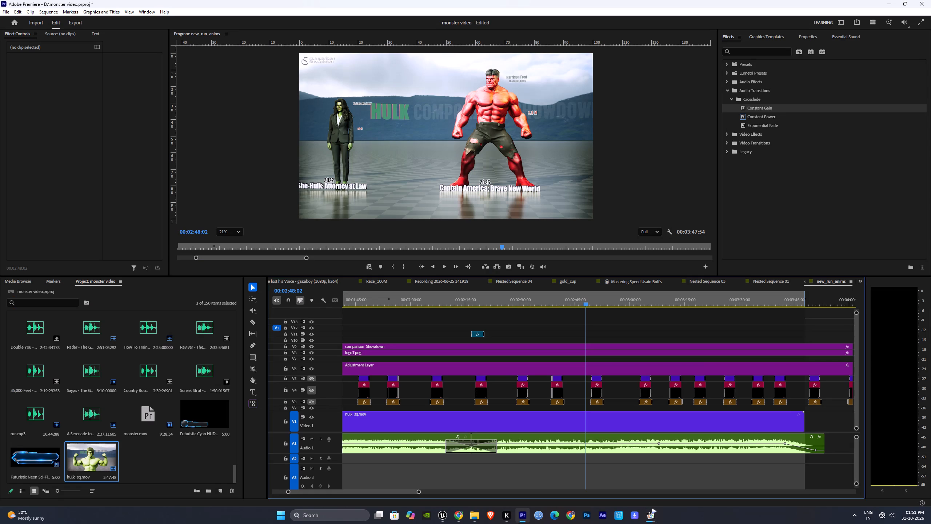
left_click(576, 301)
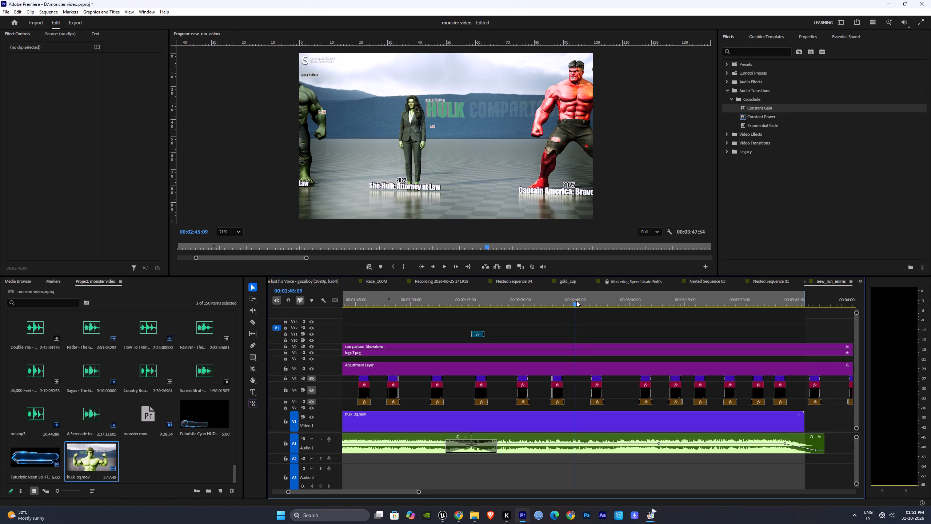
Save the project under the new name "hulk" in the inner HULK folder at YouTube > HULK > HULK on drive D.
key("ctrl+shift+s")
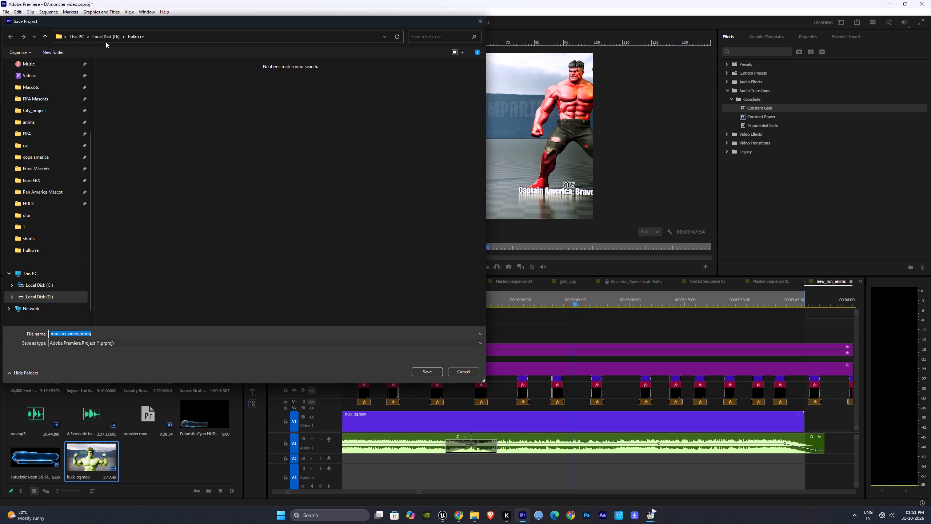
left_click(107, 40)
left_click(58, 246)
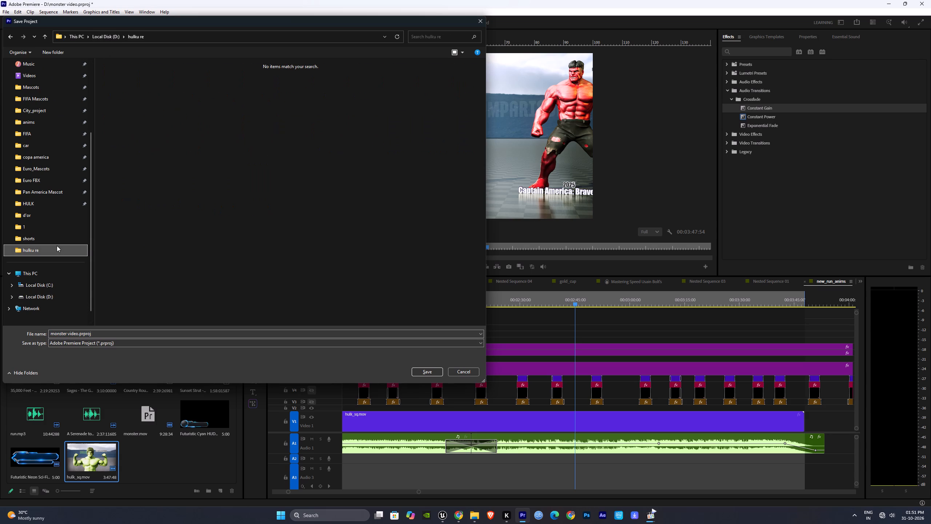
left_click(30, 205)
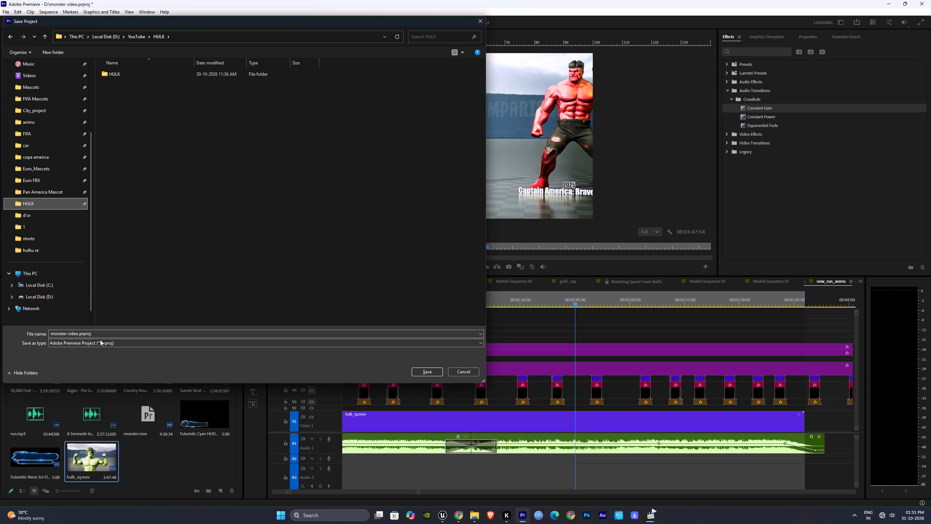
left_click(92, 334)
type("hulk")
key("Return")
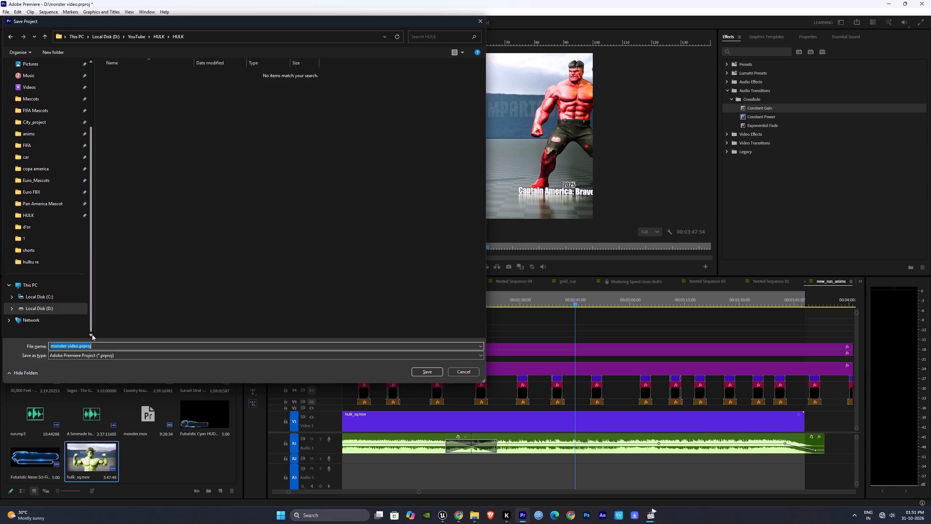
left_click(93, 344)
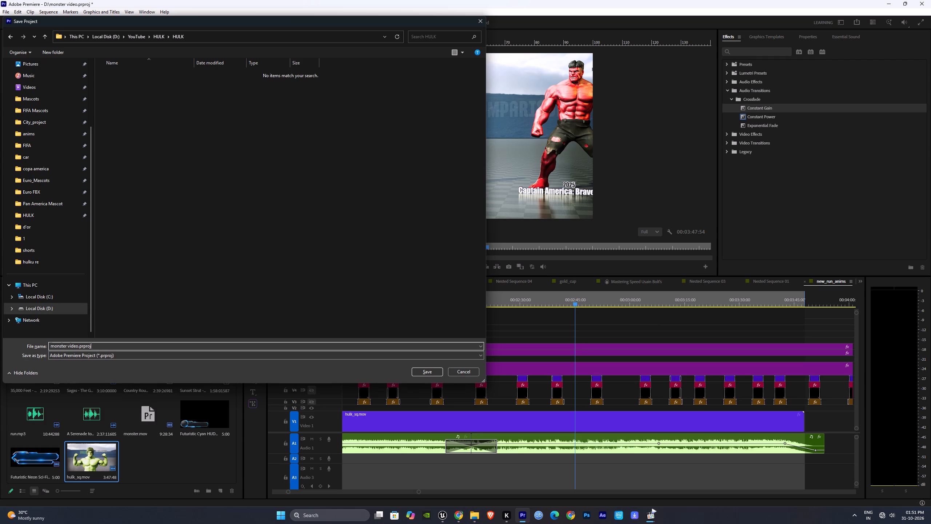
key("BackSpace")
key("BackSpace")
key("BackSpace")
key("BackSpace")
key("BackSpace")
key("BackSpace")
key("BackSpace")
key("BackSpace")
key("BackSpace")
key("BackSpace")
key("BackSpace")
key("BackSpace")
key("BackSpace")
key("BackSpace")
key("BackSpace")
key("BackSpace")
key("BackSpace")
key("BackSpace")
key("BackSpace")
key("BackSpace")
type("hulk")
key("Return")
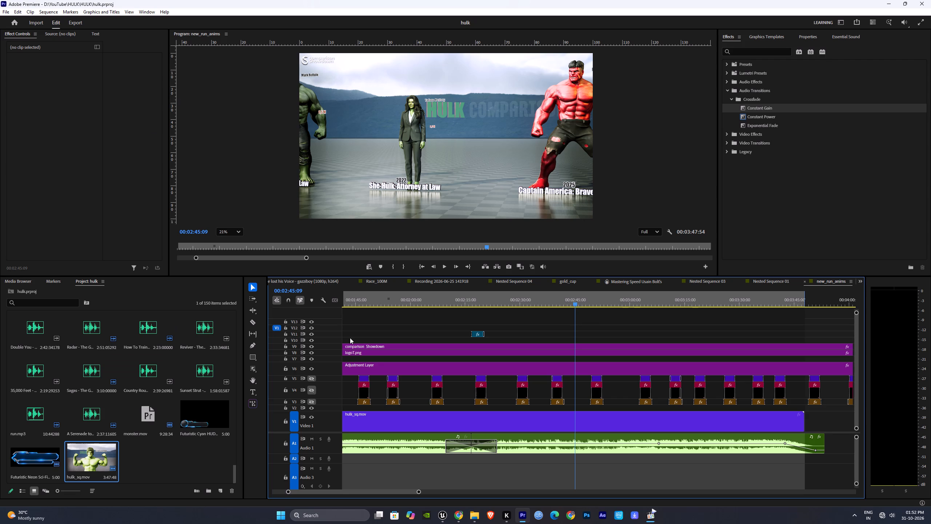
View the She-Hulk section of the sequence at about 00:02:39:53.
left_click(557, 305)
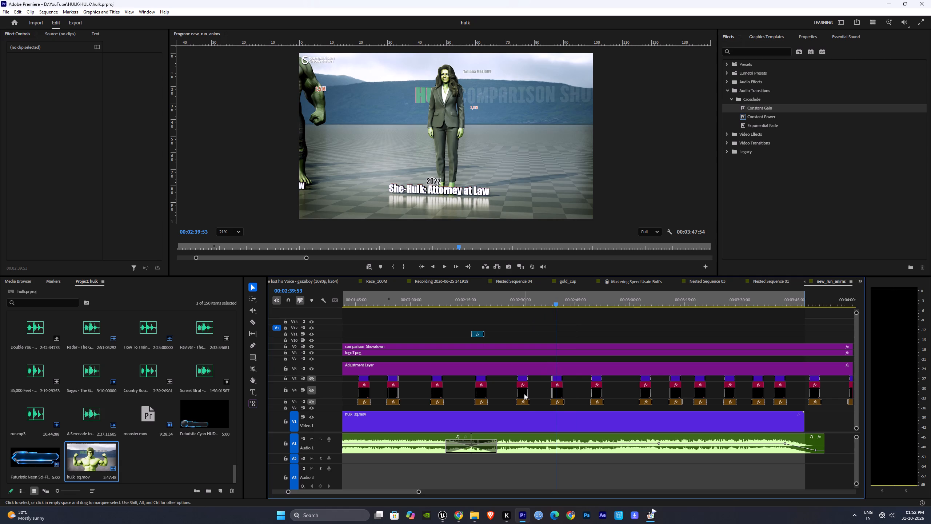
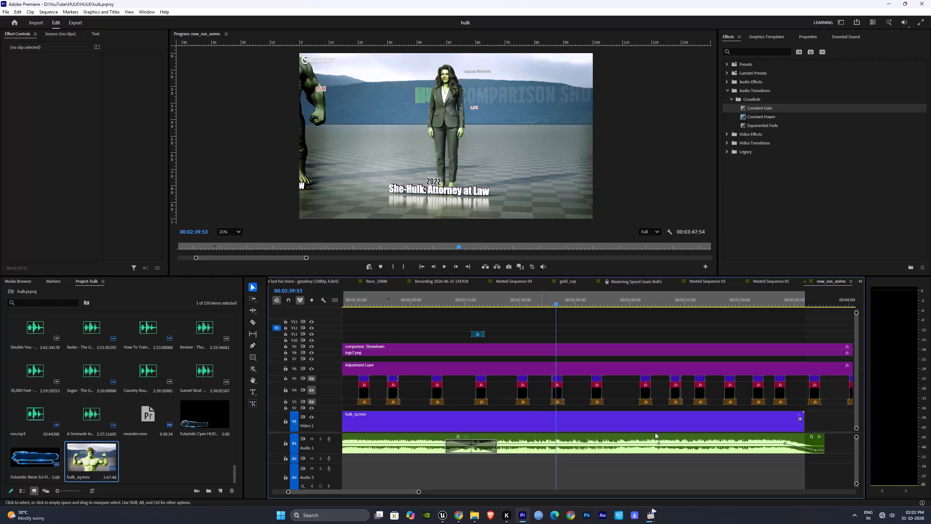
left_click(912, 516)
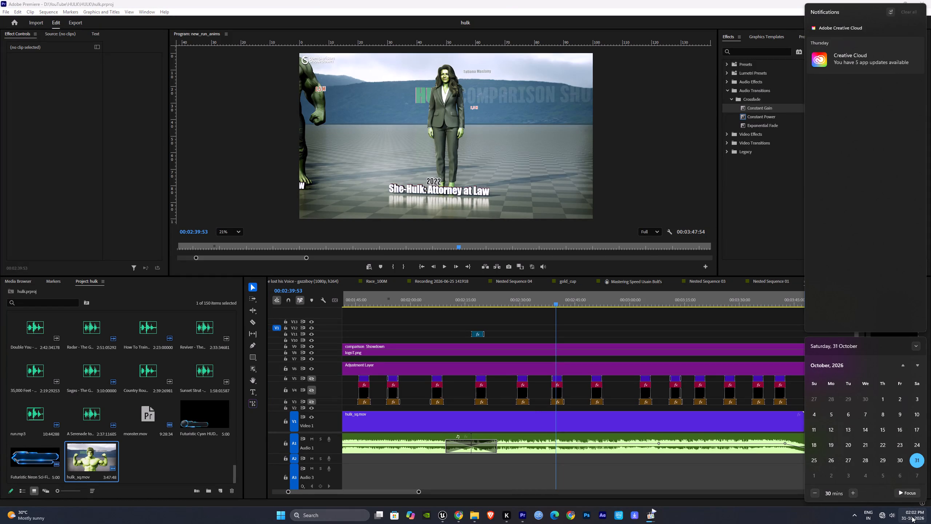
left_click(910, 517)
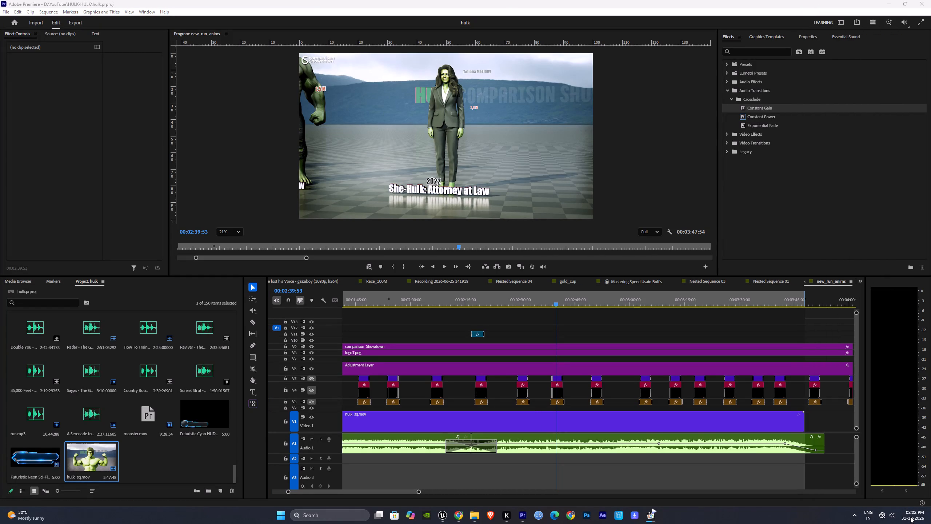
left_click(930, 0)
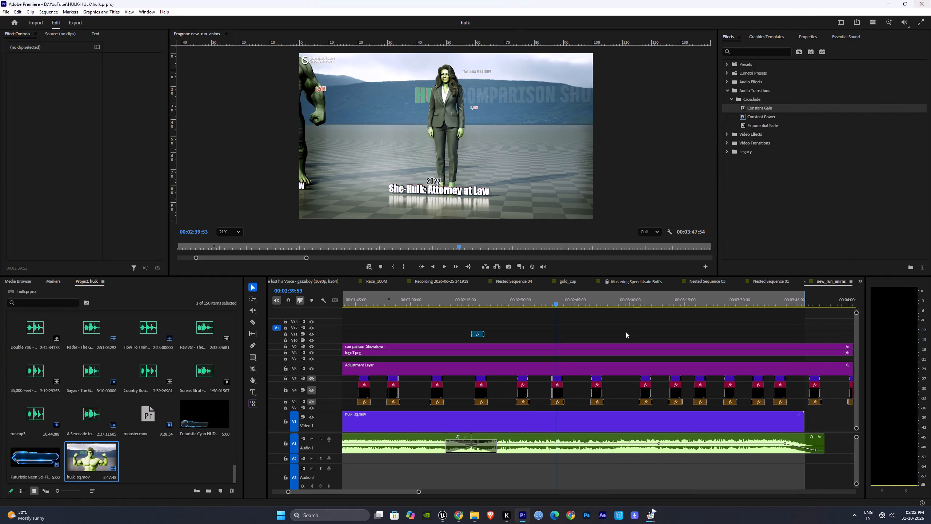